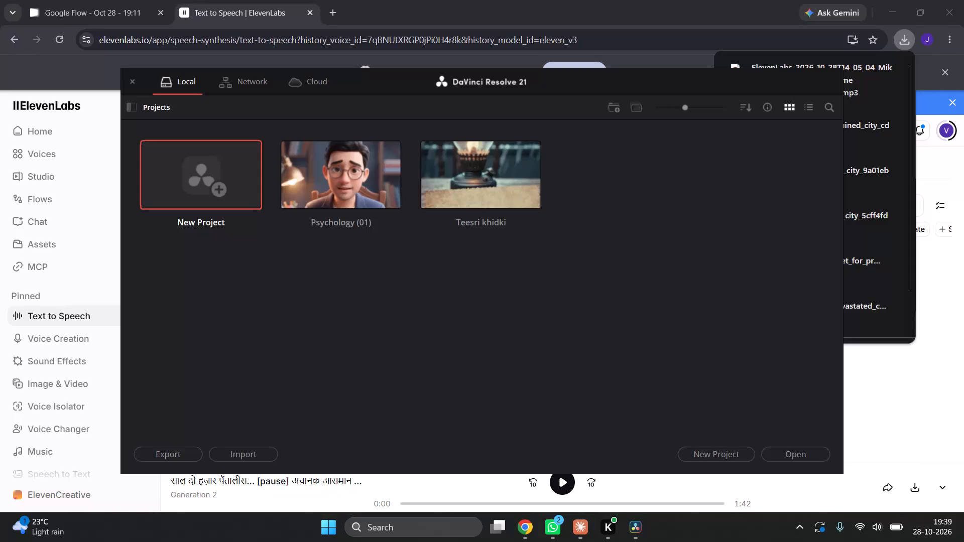
Create a new local project named "aa", keeping the default media location.
scroll(828, 190, "up", 1)
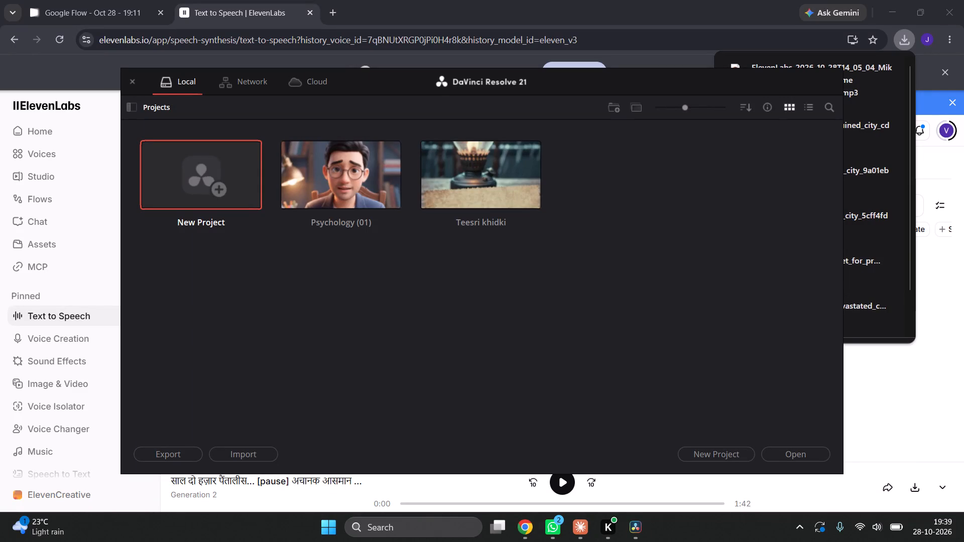
left_click(186, 162)
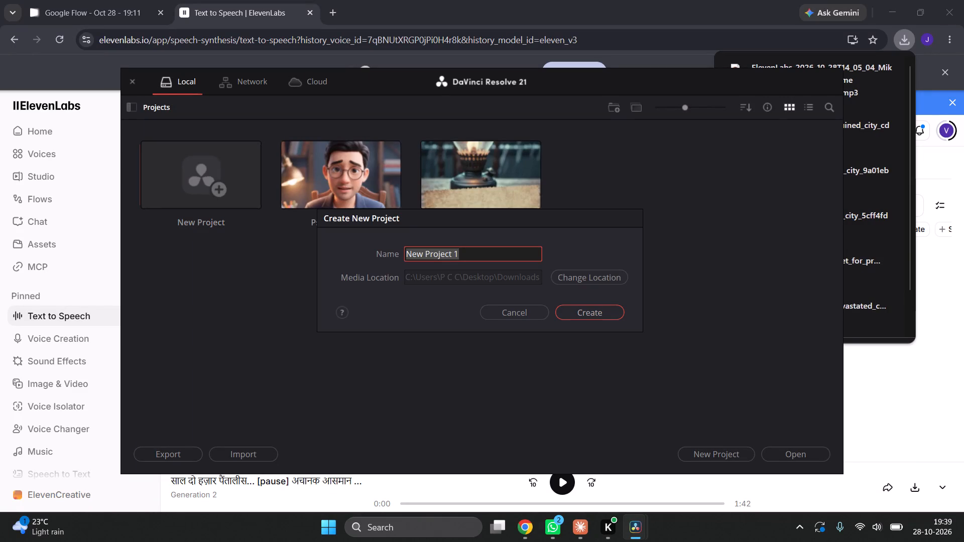
key("BackSpace")
key("BackSpace")
type("aa")
key("Return")
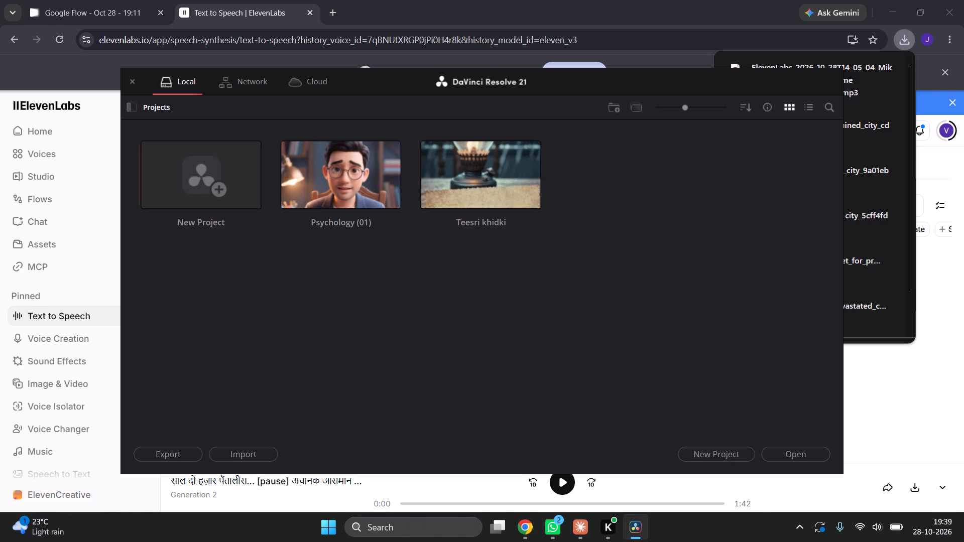
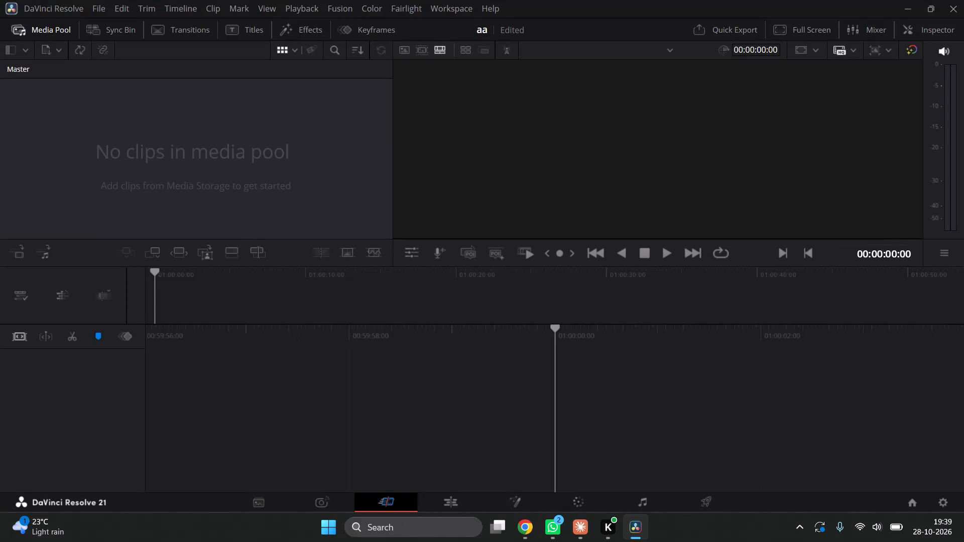
On the Edit page, create a new empty timeline with the start timecode 00:00:00:00, using the project settings.
left_click(464, 510)
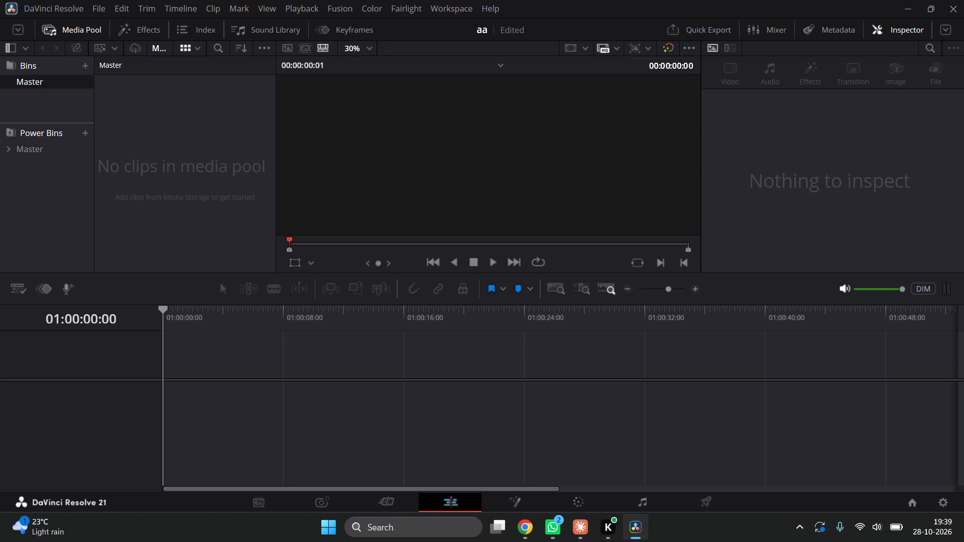
key("ctrl+n")
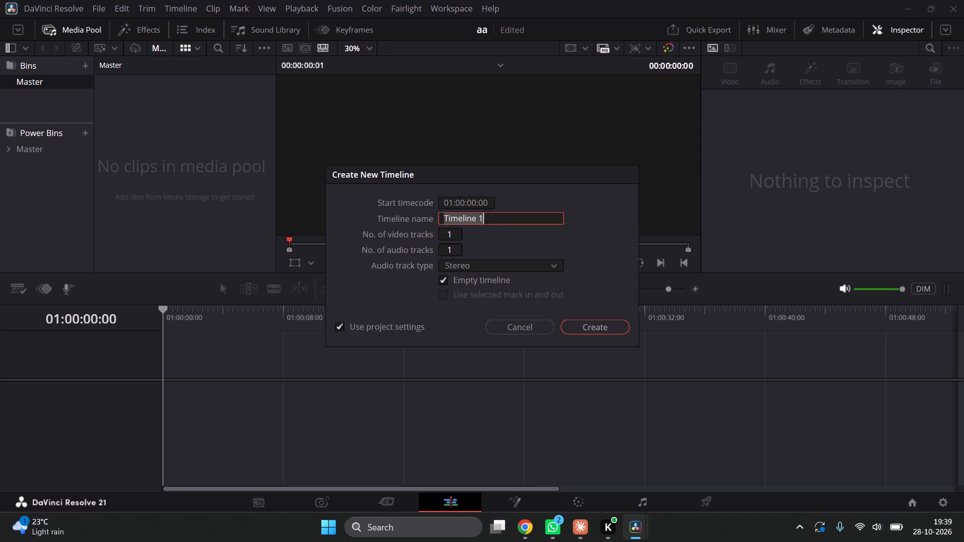
left_click(453, 198)
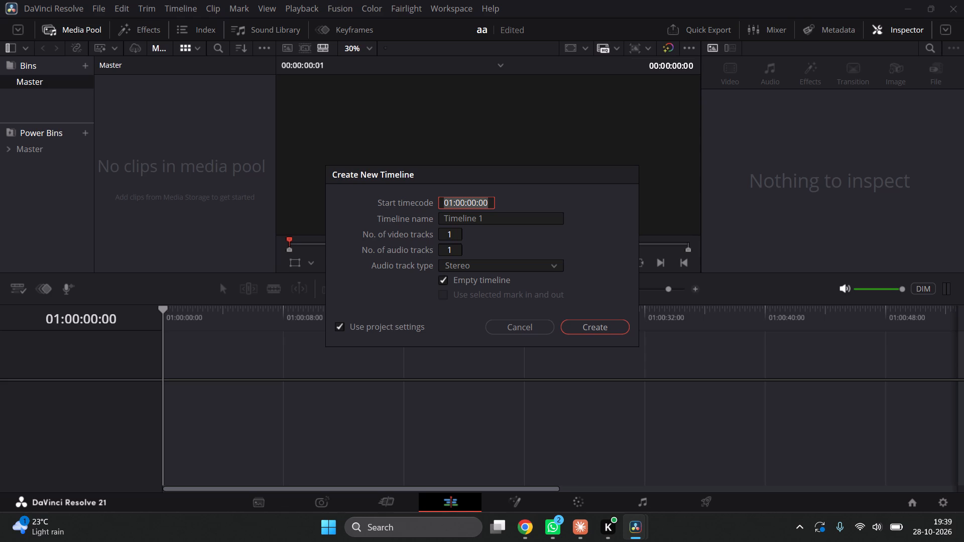
left_click(451, 204)
key("BackSpace")
left_click(592, 331)
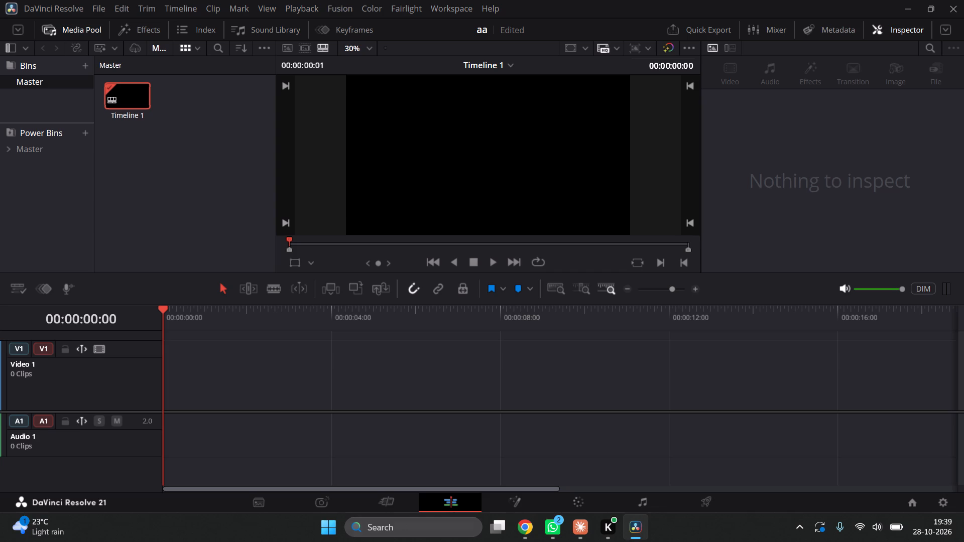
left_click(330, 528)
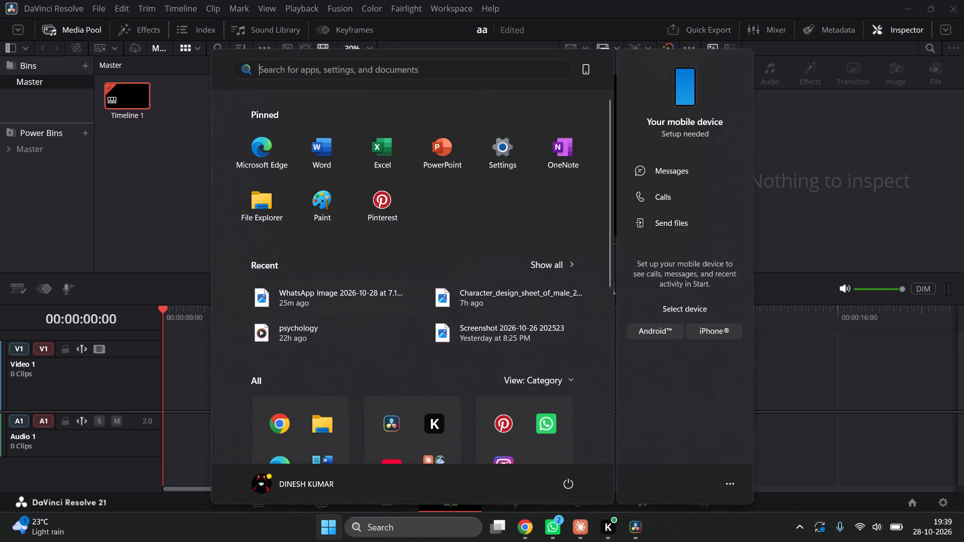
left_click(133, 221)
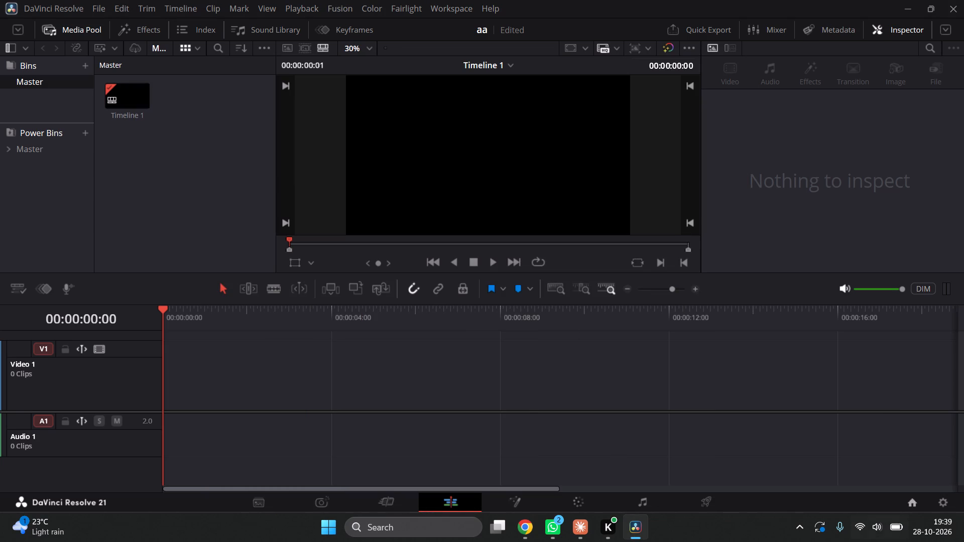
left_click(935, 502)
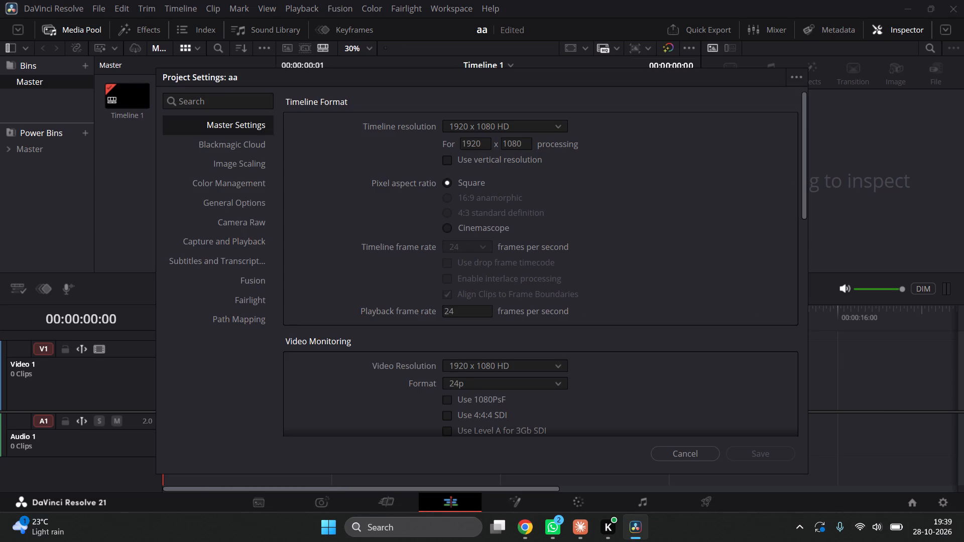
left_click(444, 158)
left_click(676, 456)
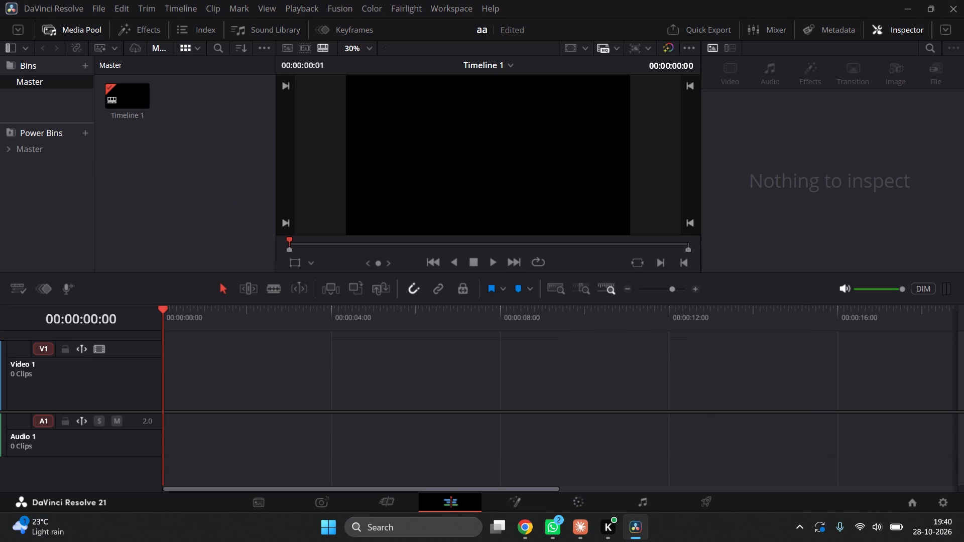
Create a new local project named "aaryan", keeping the default media location.
left_click(910, 498)
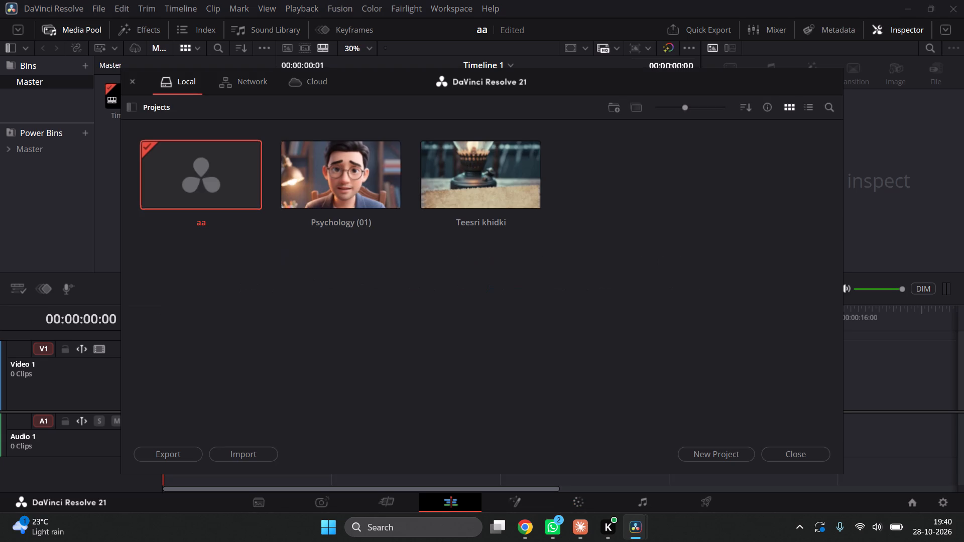
left_click(380, 293)
right_click(461, 332)
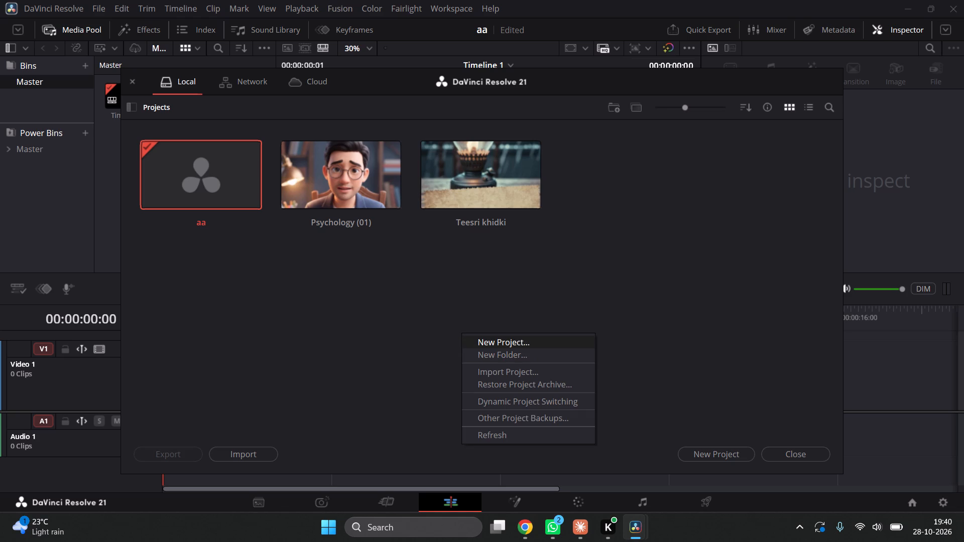
left_click(516, 341)
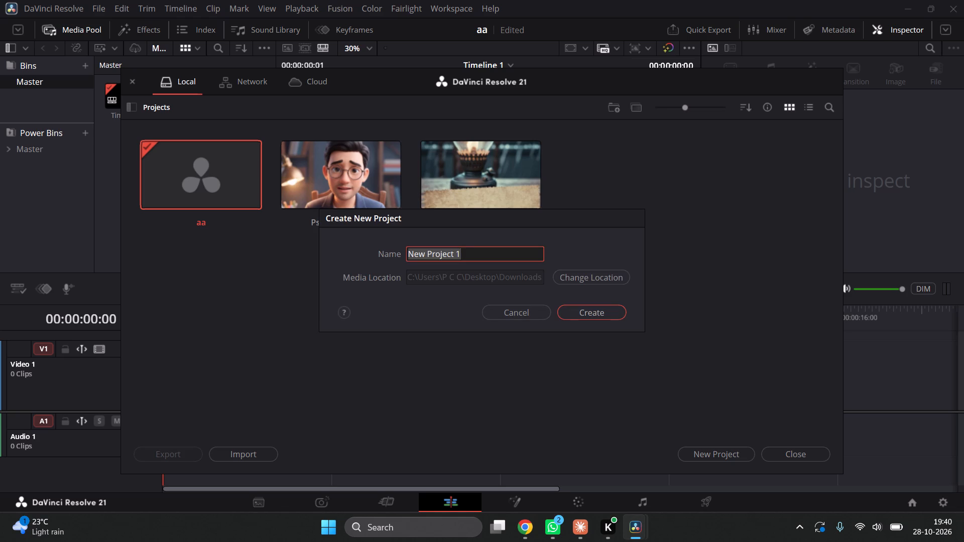
key("BackSpace")
type("aaryan")
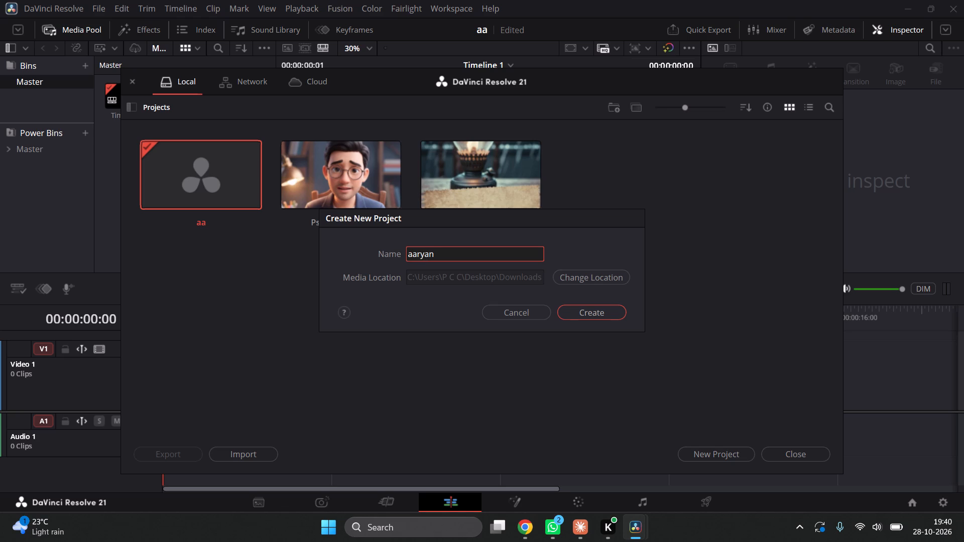
key("Return")
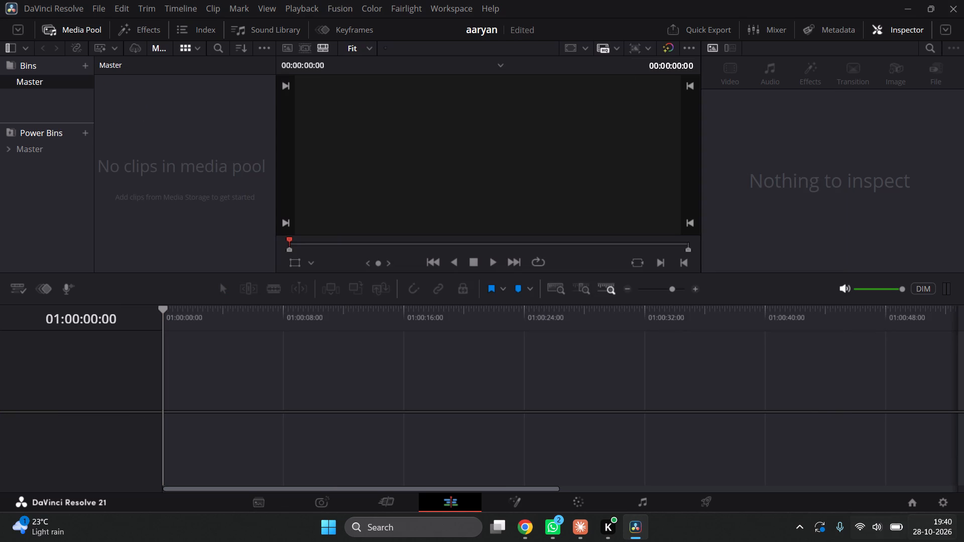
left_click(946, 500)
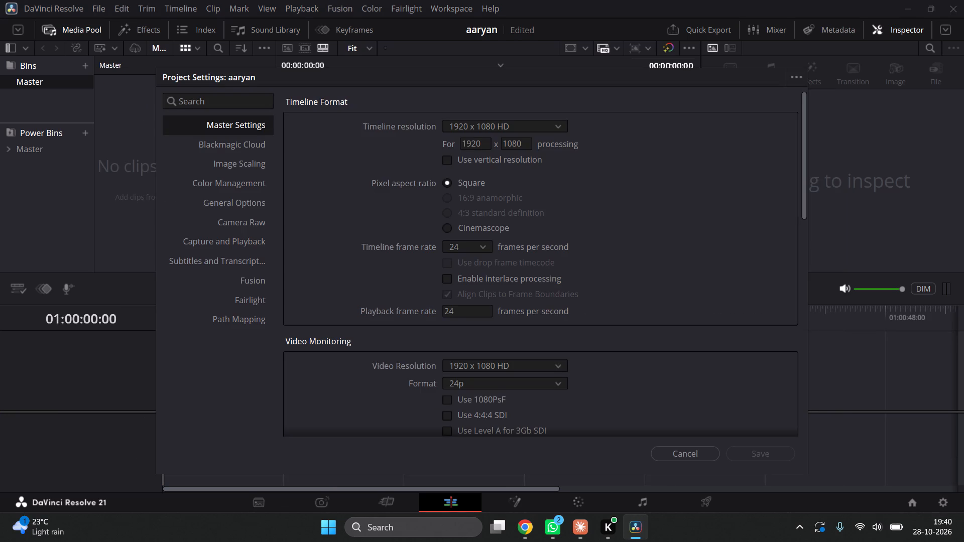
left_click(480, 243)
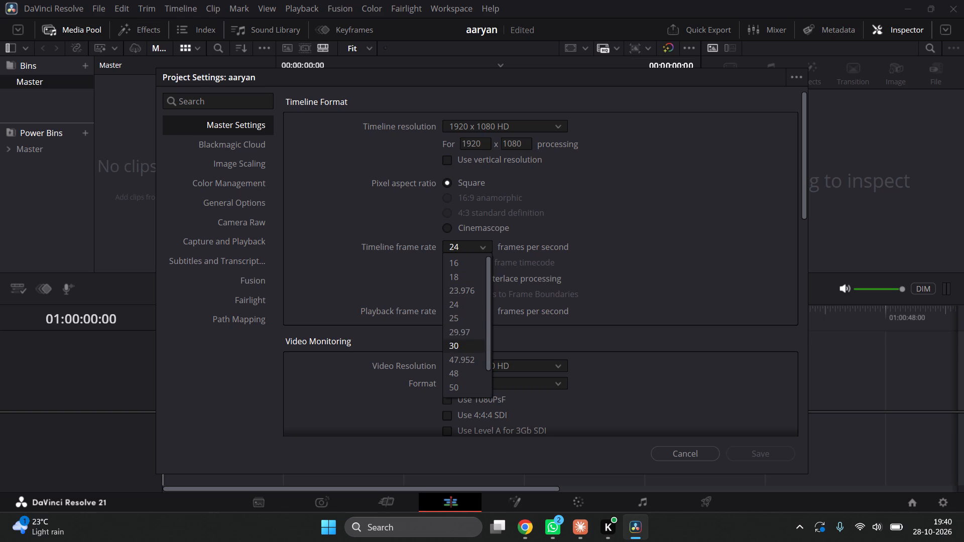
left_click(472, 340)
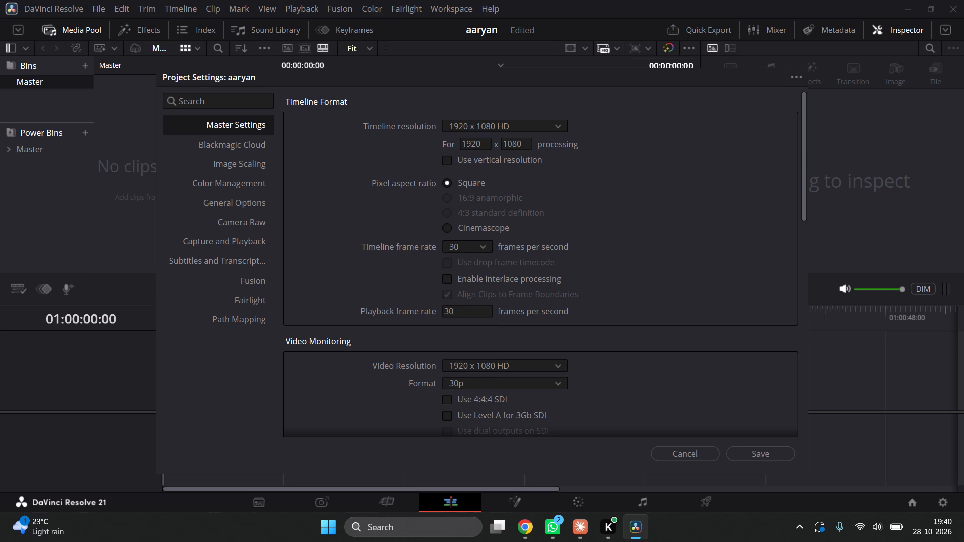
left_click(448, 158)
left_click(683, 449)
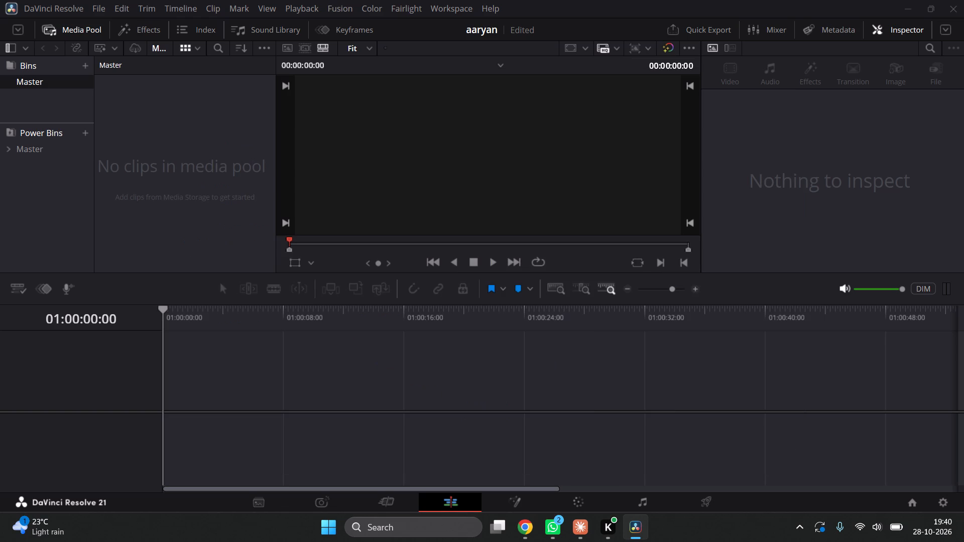
Set the project's timeline frame rate to 30 frames per second with vertical 1080 x 1920 HD resolution, and save the settings.
left_click(946, 506)
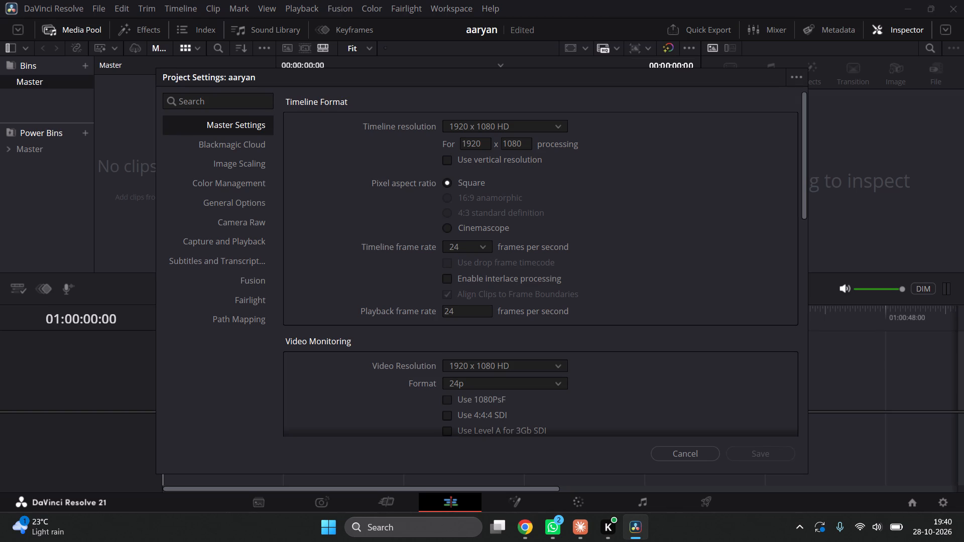
left_click(476, 249)
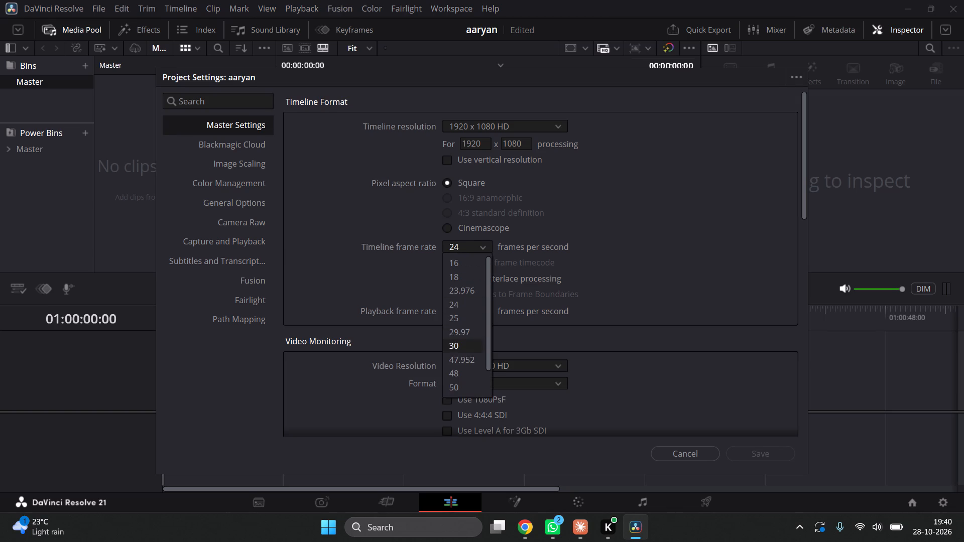
left_click(469, 346)
left_click(466, 155)
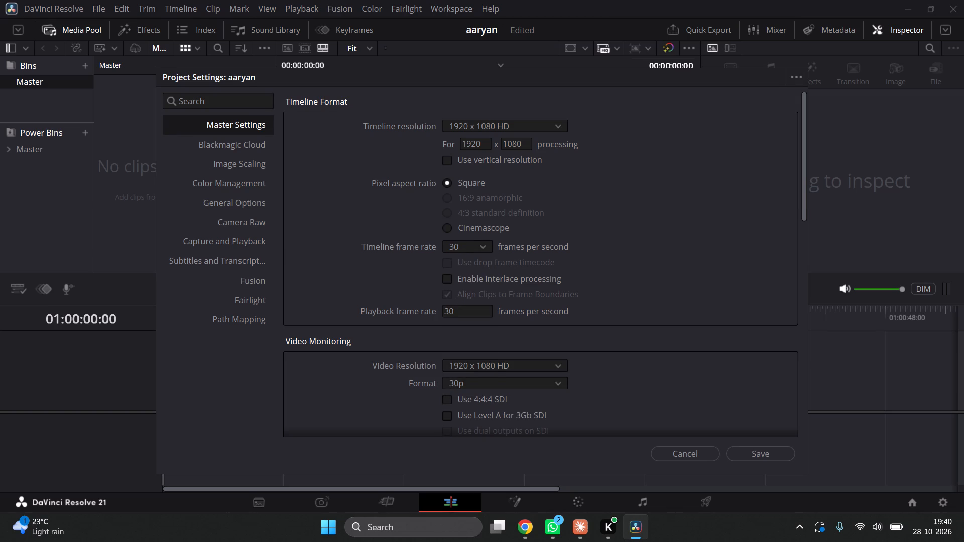
left_click(741, 453)
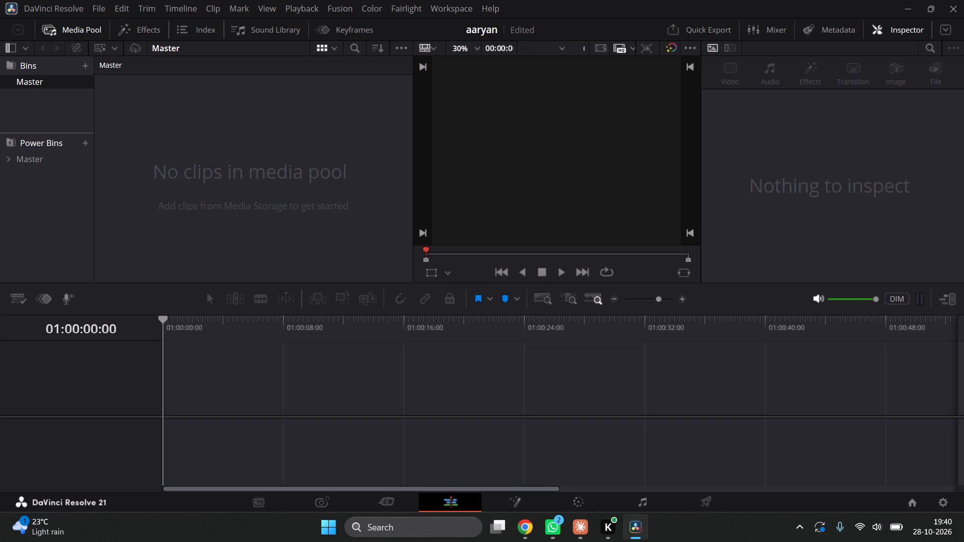
Create a new empty timeline with the start timecode 00:00:00:00, using the project settings.
key("ctrl+n")
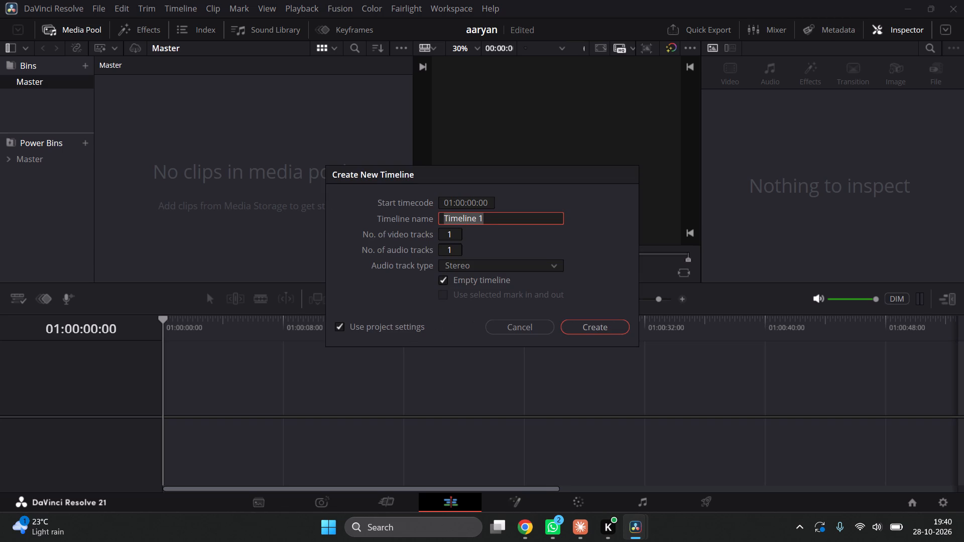
left_click(451, 202)
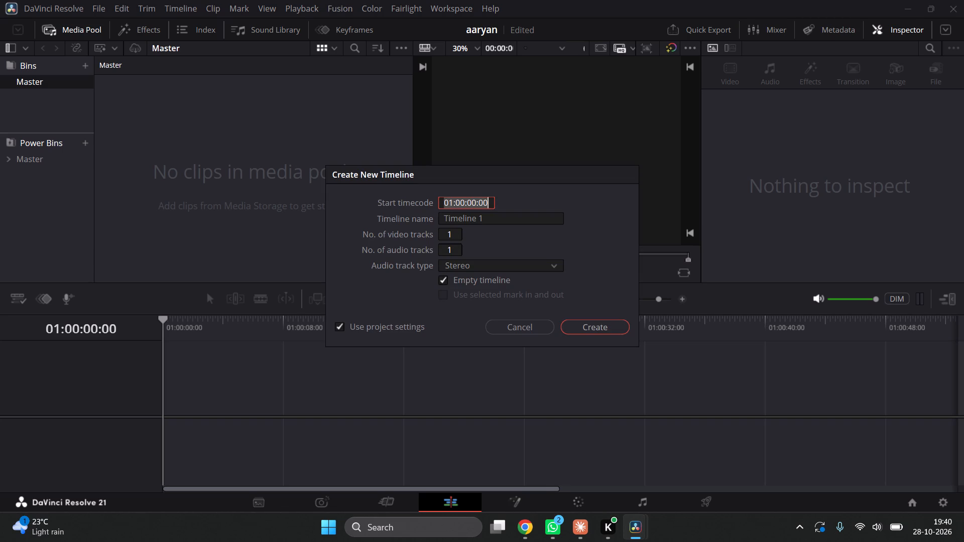
left_click(452, 202)
key("BackSpace")
left_click(580, 325)
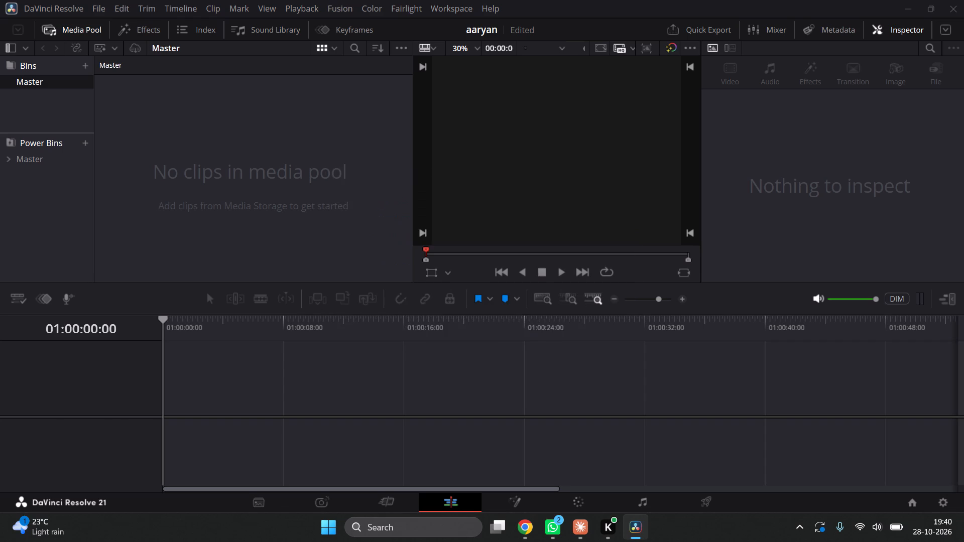
Switch to File Explorer and import the ElevenLabs MP3 from the Downloads folder into the project's media pool.
left_click(433, 536)
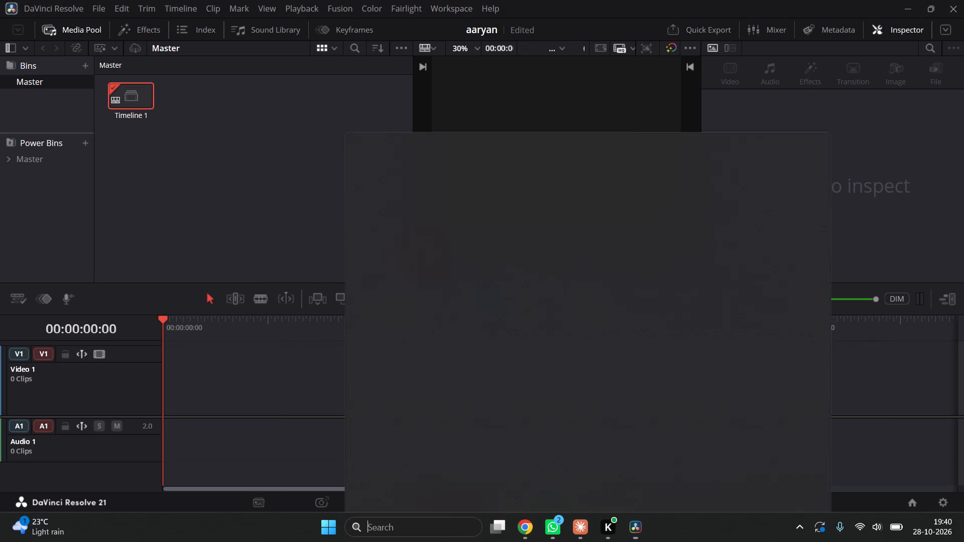
left_click(325, 531)
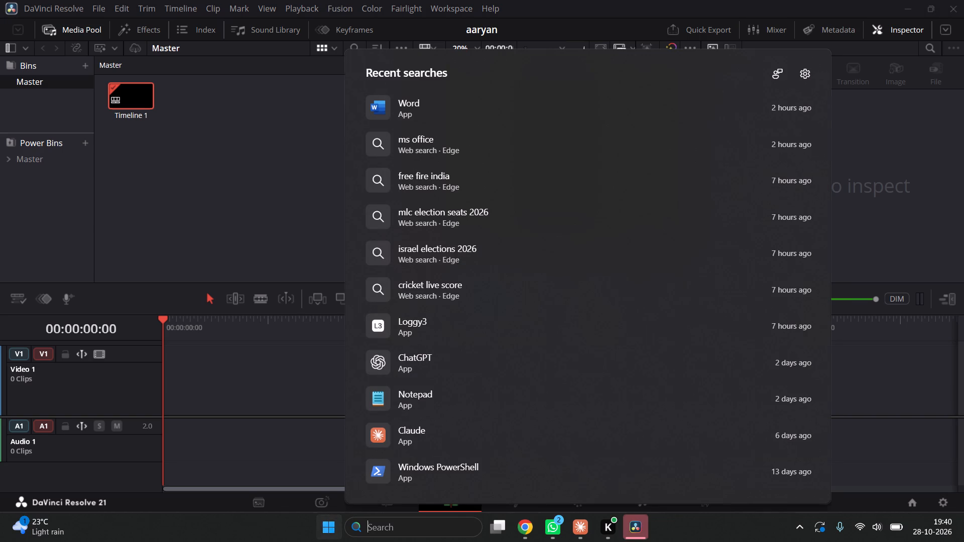
left_click(261, 222)
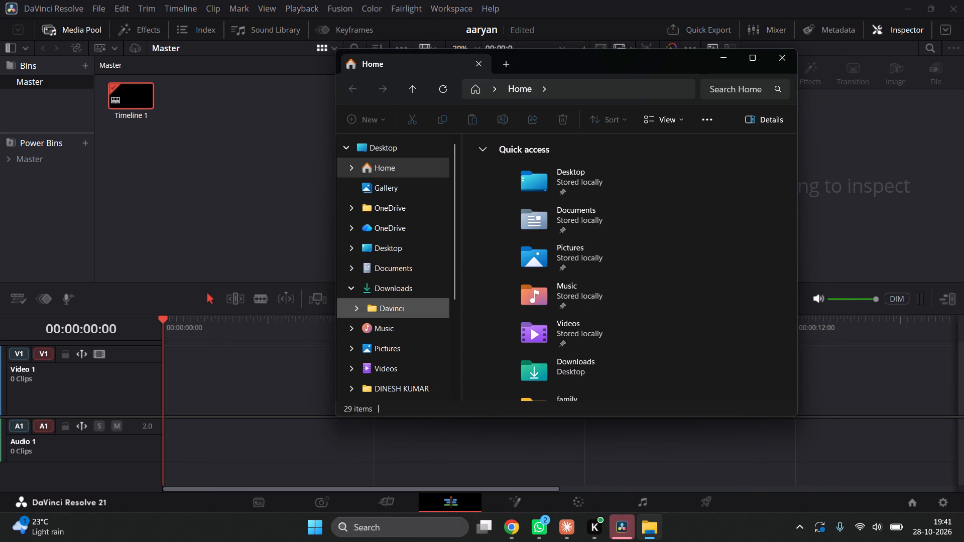
left_click(394, 288)
left_click_drag(527, 182, 451, 171)
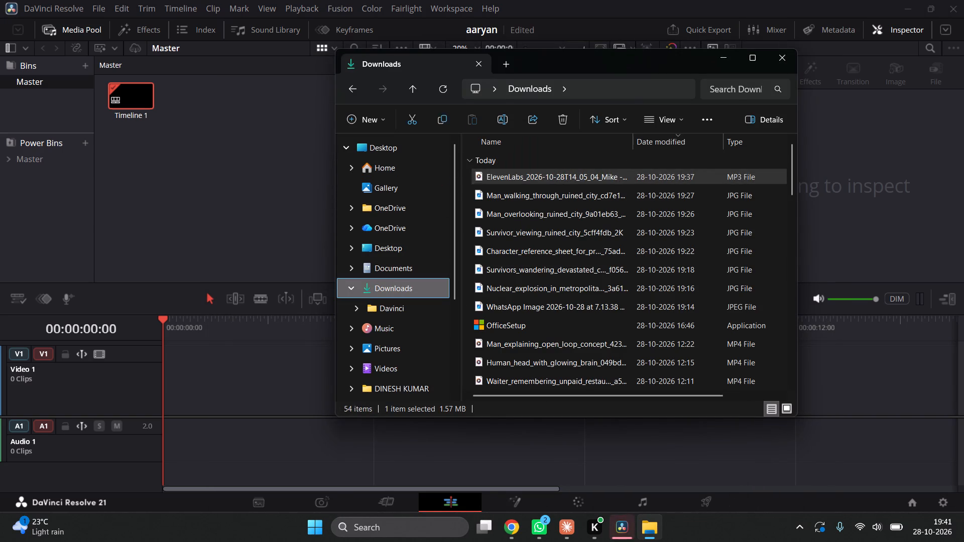
left_click_drag(451, 171, 252, 178)
left_click(208, 230)
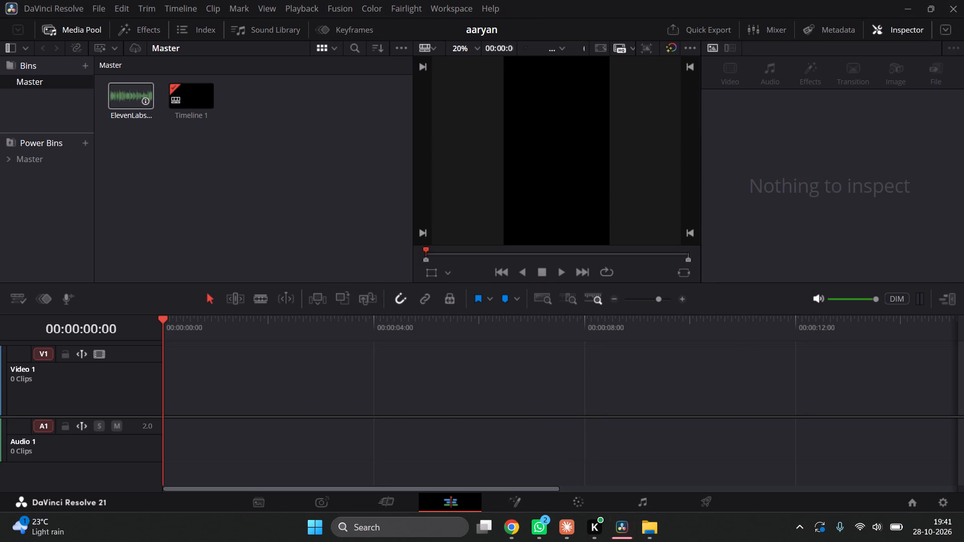
Place the ElevenLabs audio clip on the Audio 1 track, about one second after the timeline's start.
left_click_drag(118, 97, 199, 393)
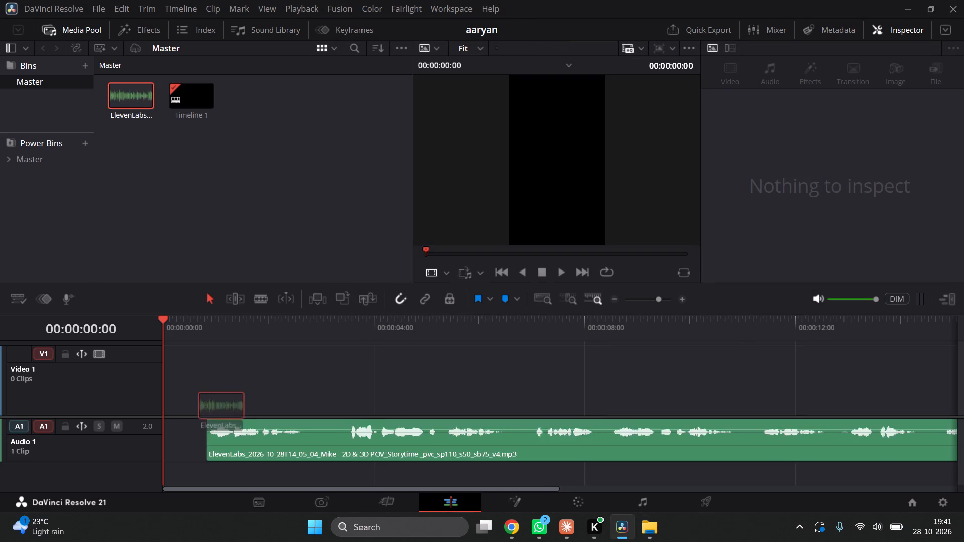
Move the ElevenLabs audio clip to the very start of Audio 1 and listen to its first 12 seconds or so.
left_click_drag(199, 393, 167, 393)
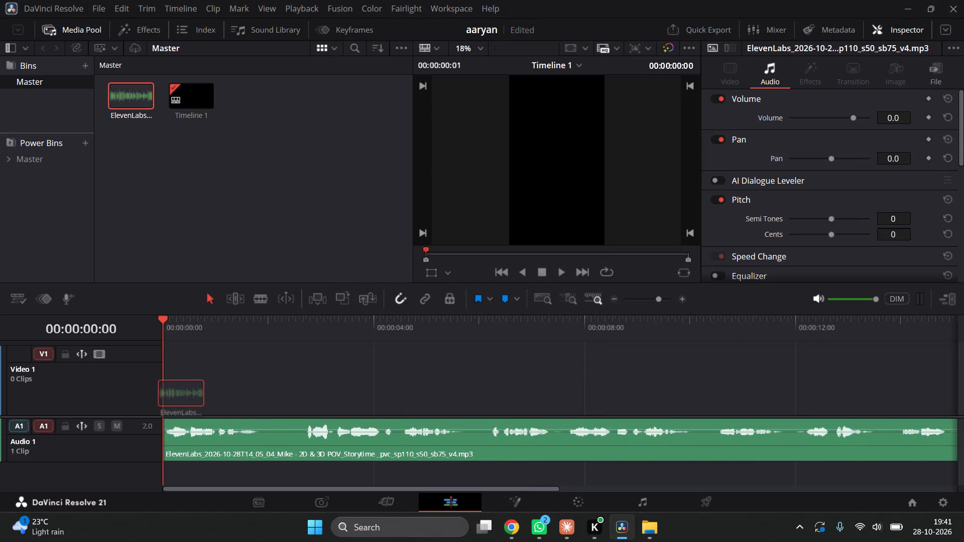
key("space")
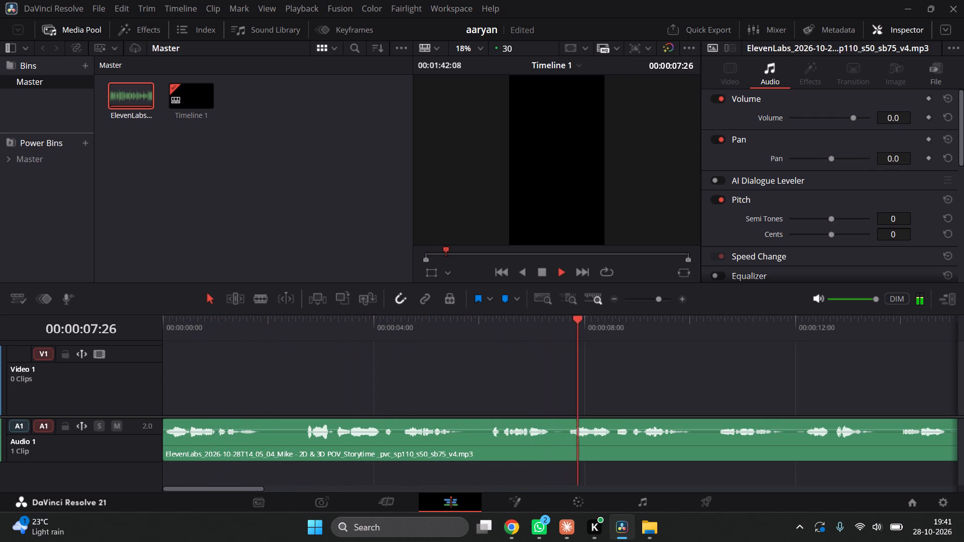
key("space")
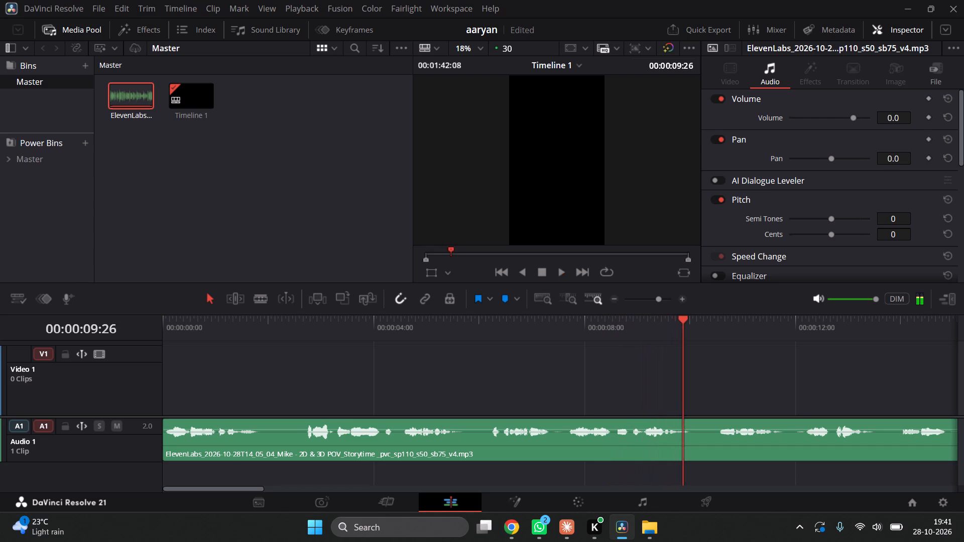
key("space")
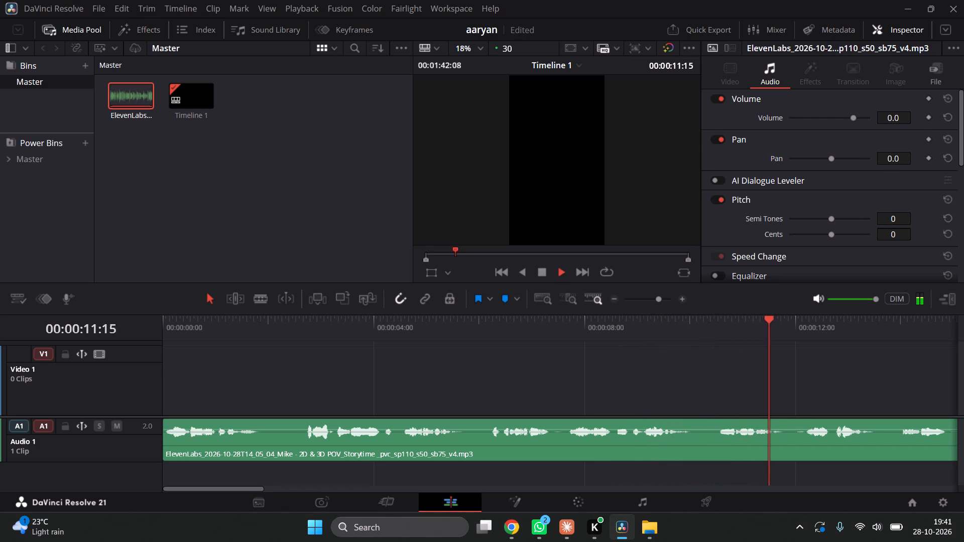
key("space")
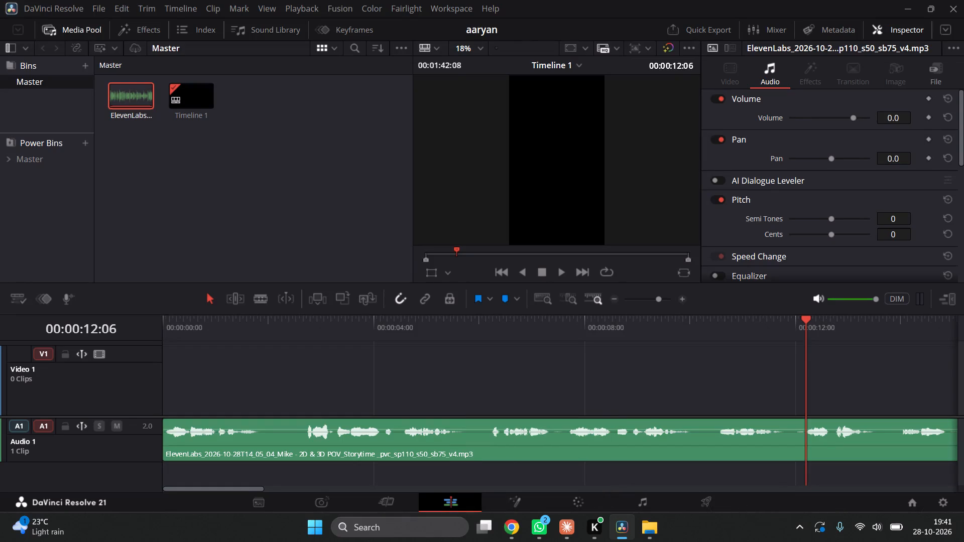
Switch to File Explorer and import the Man_walking, Survivor_viewing and Man_overlooking ruined-city JPGs from Downloads into the media pool.
left_click(656, 535)
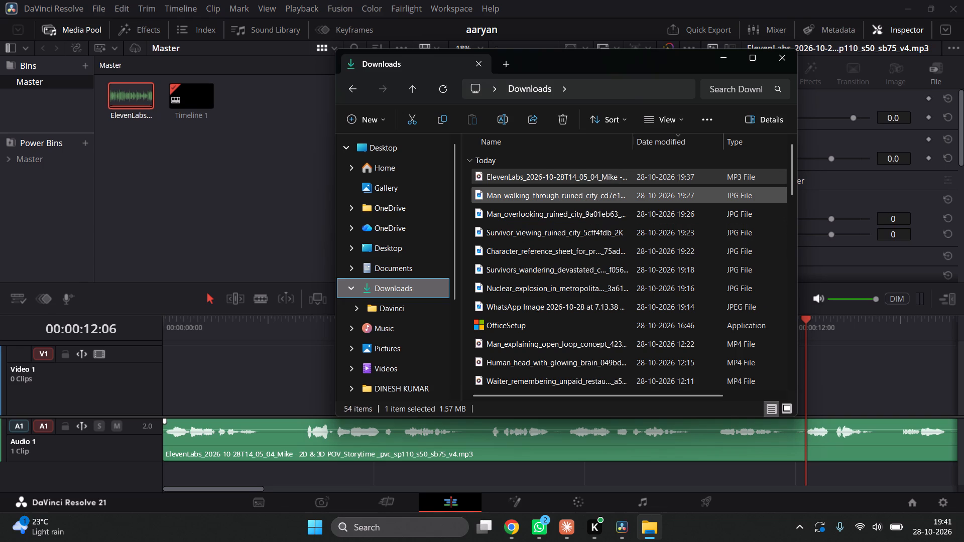
left_click_drag(586, 198, 174, 207)
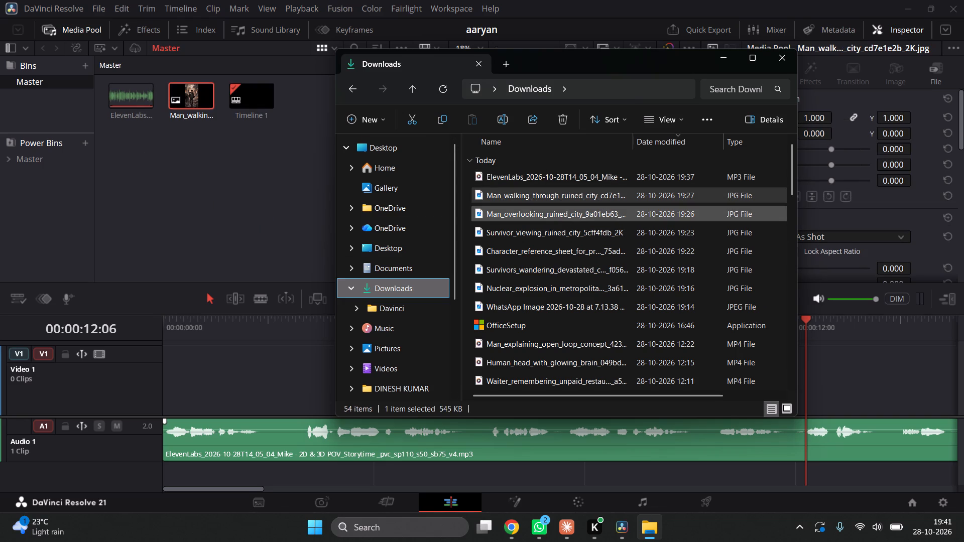
left_click_drag(548, 230, 345, 217)
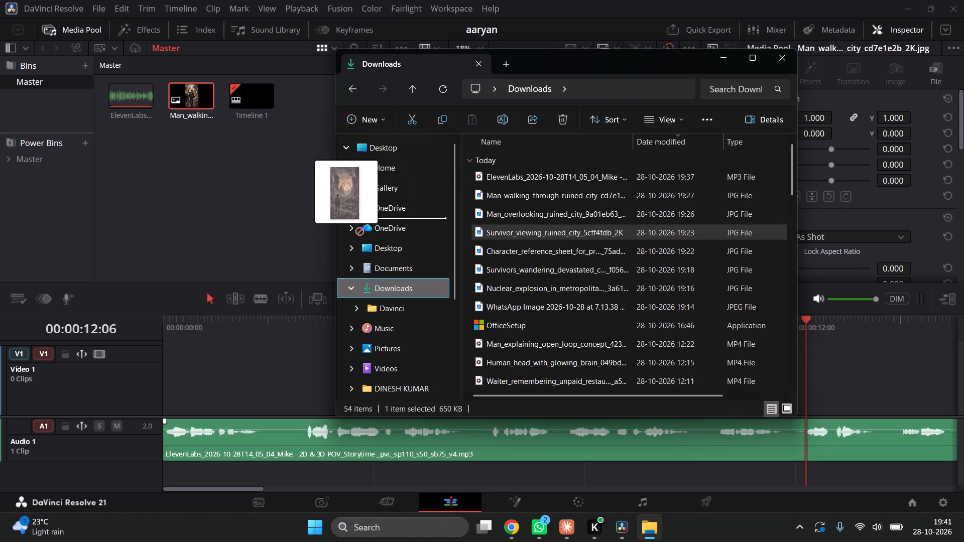
left_click_drag(345, 217, 230, 212)
left_click_drag(542, 218, 228, 231)
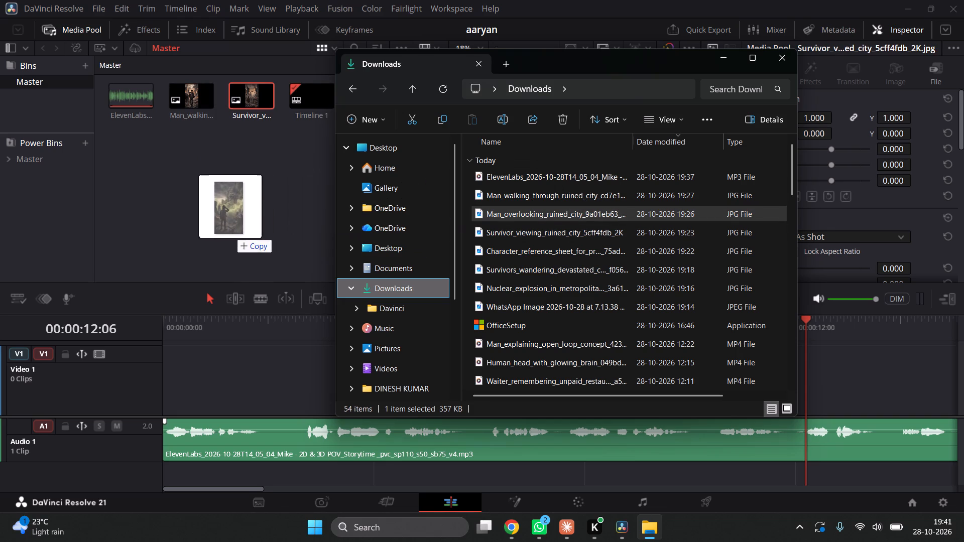
Finish importing Man_overlooking, import the Survivors_wandering, Nuclear_explosion and WhatsApp images from Downloads into the media pool, and return to DaVinci Resolve.
left_click_drag(228, 231, 221, 231)
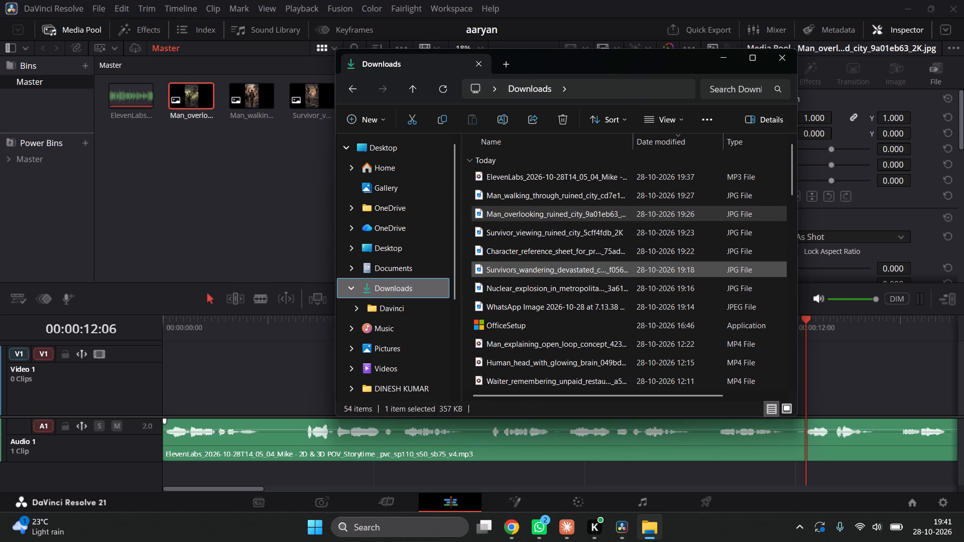
left_click_drag(536, 265, 254, 253)
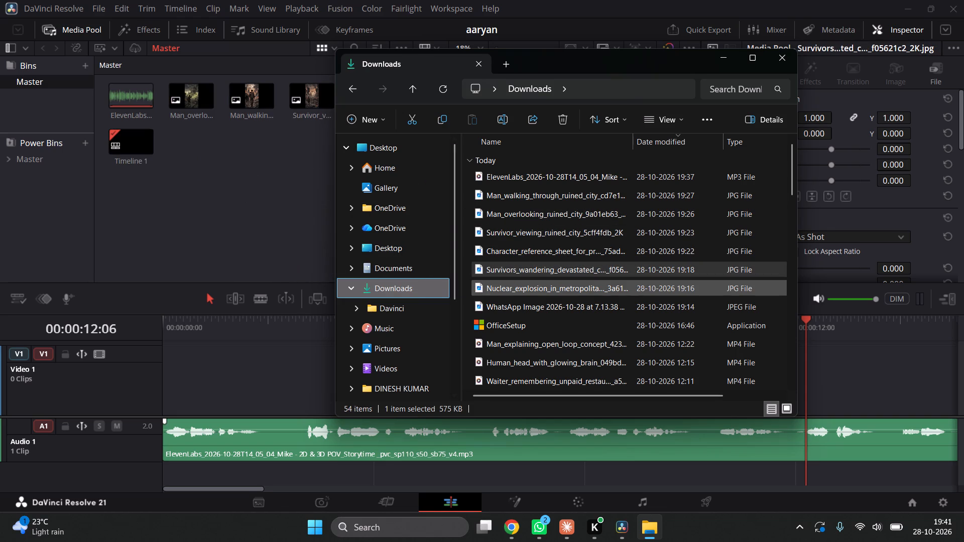
left_click_drag(528, 285, 238, 258)
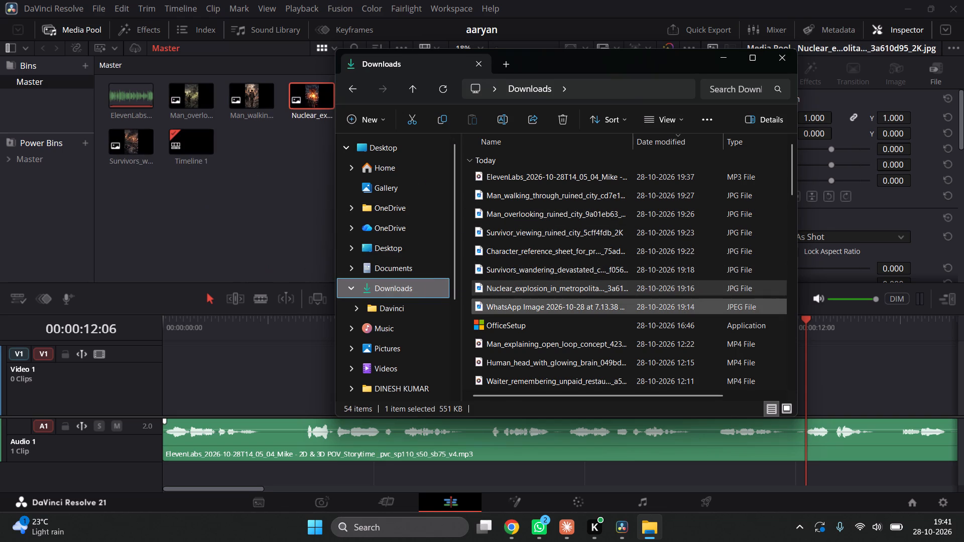
left_click_drag(537, 301, 271, 237)
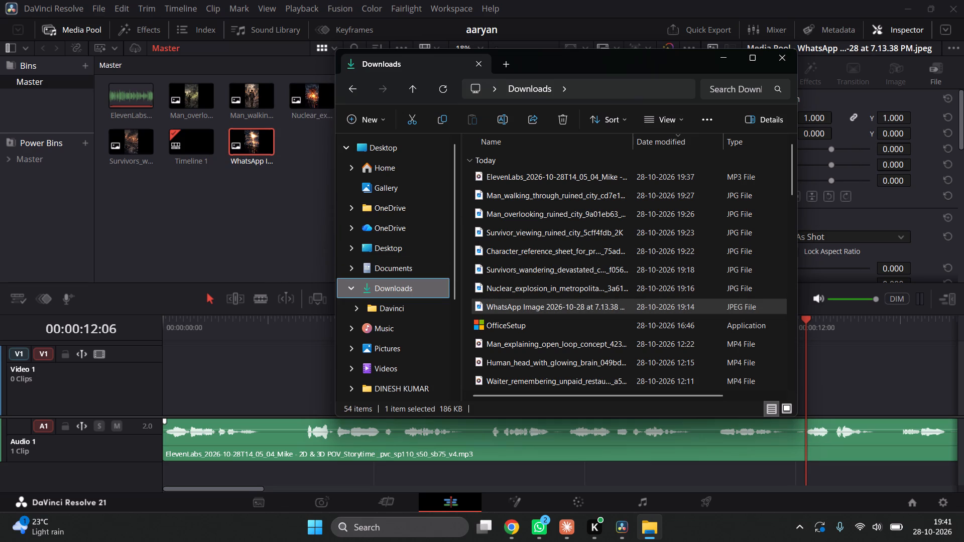
left_click(239, 240)
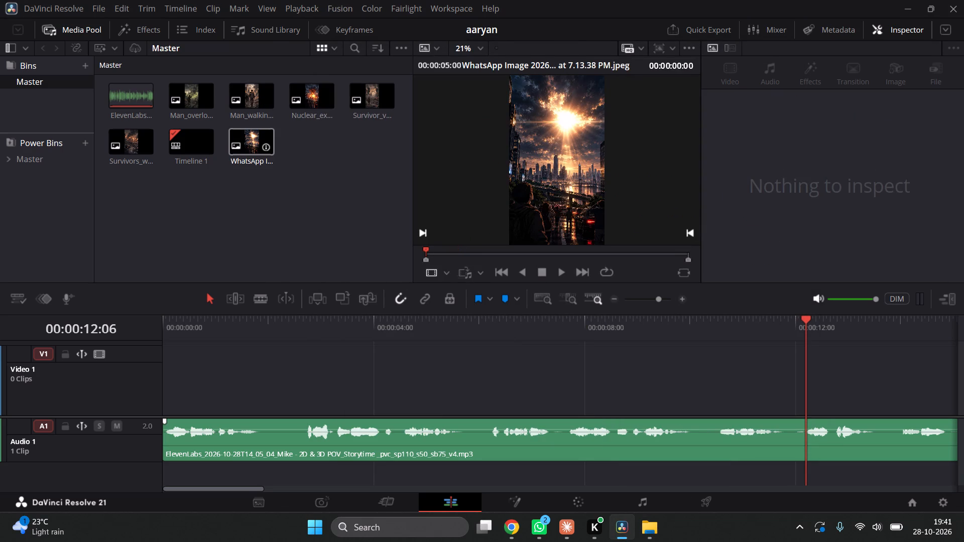
Place the WhatsApp image on the Video 1 track, starting about 2.7 seconds into the timeline.
left_click_drag(250, 139, 396, 344)
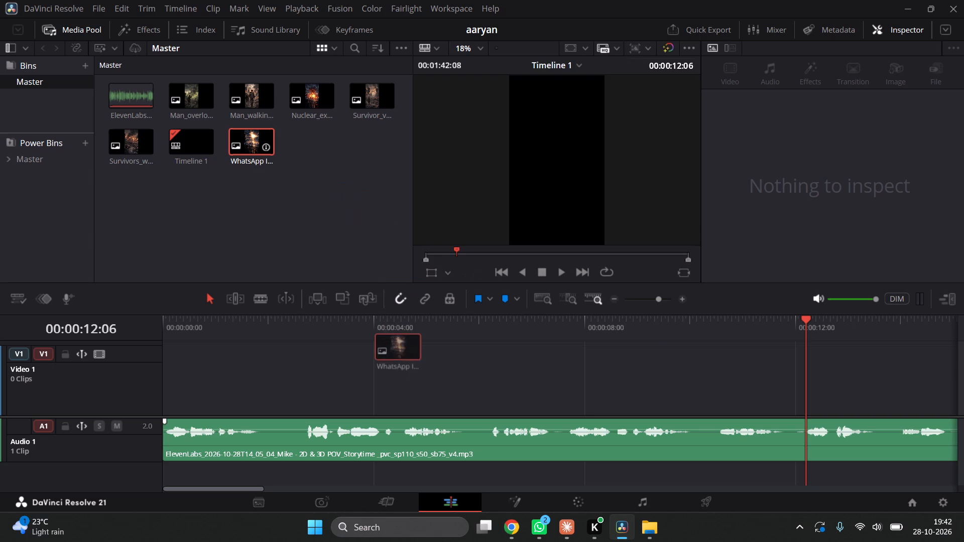
left_click_drag(396, 344, 305, 376)
Trim the end of the WhatsApp image clip to about 7.4 seconds, playing the narration around it before and after.
left_click(298, 326)
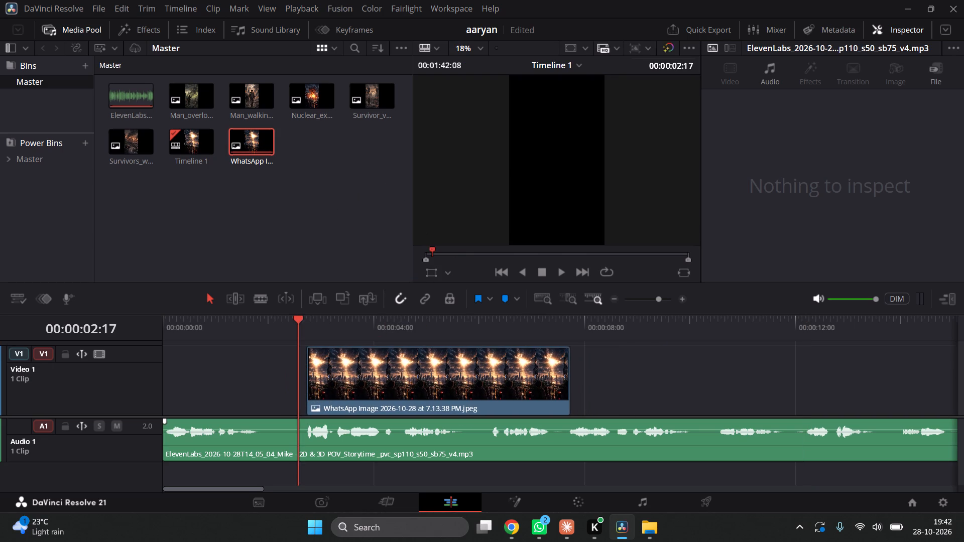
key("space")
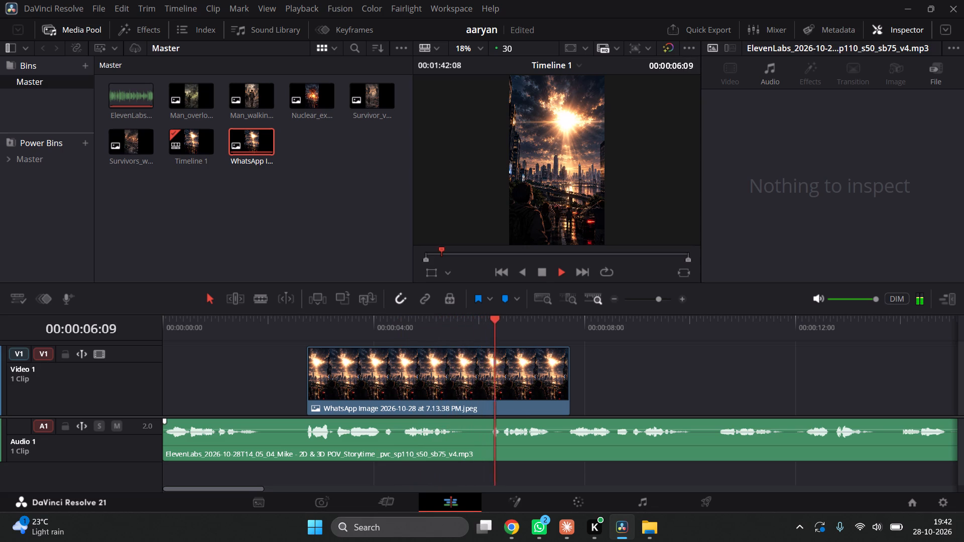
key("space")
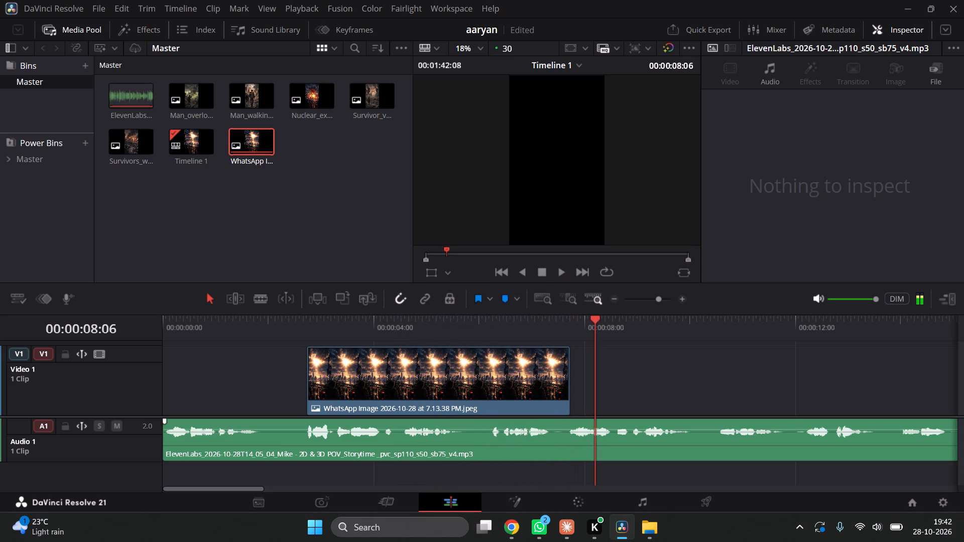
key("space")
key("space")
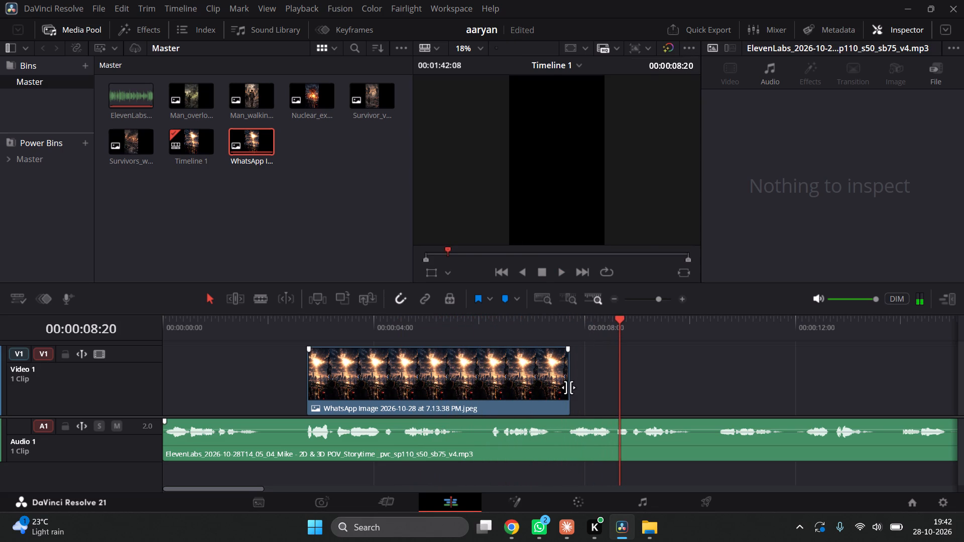
left_click_drag(568, 387, 552, 387)
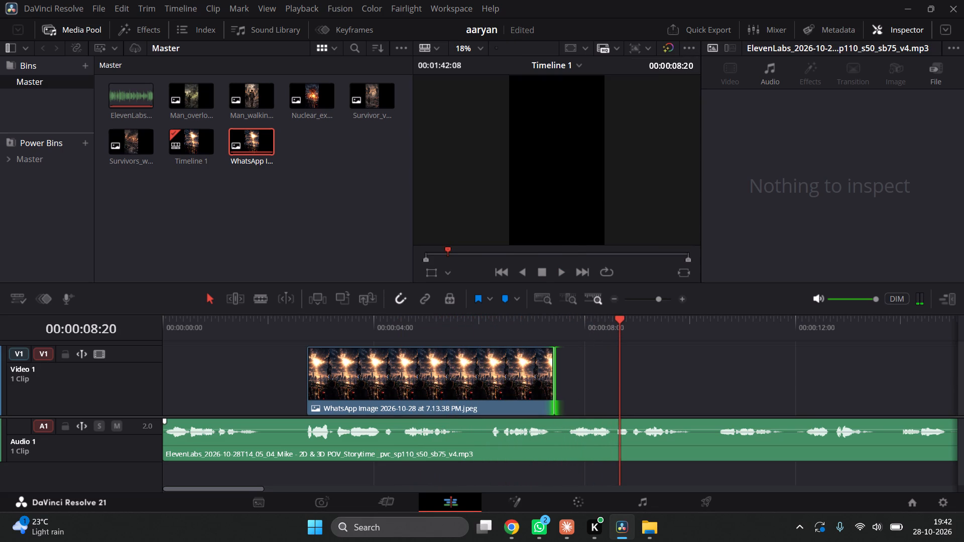
left_click(457, 321)
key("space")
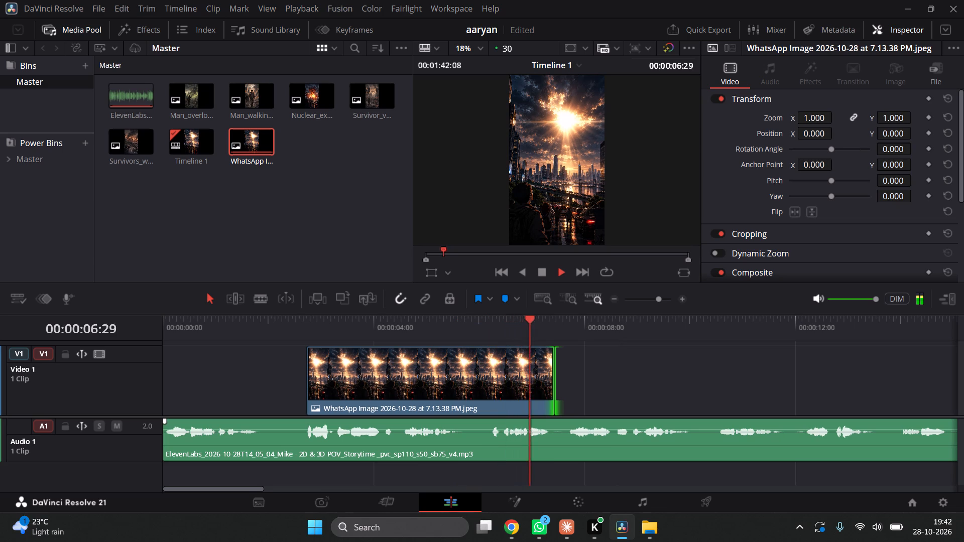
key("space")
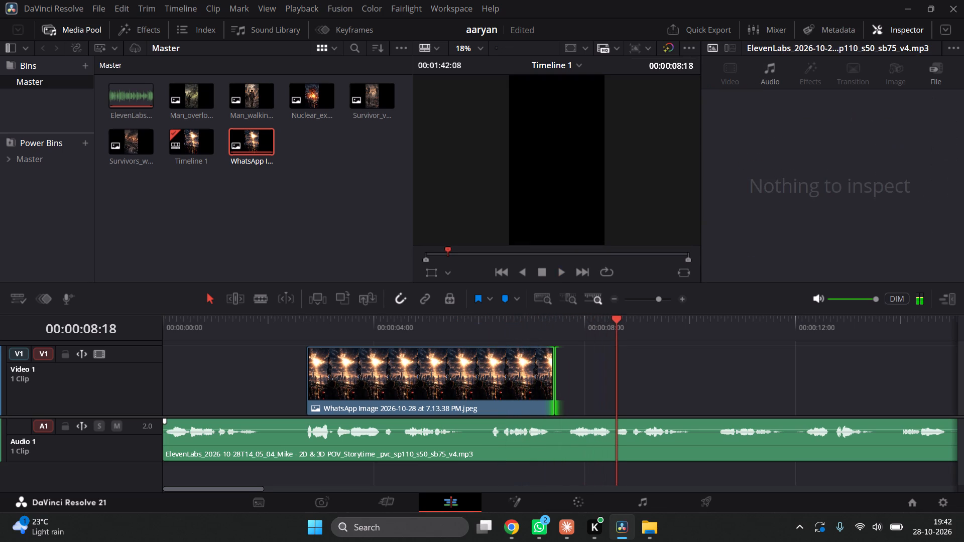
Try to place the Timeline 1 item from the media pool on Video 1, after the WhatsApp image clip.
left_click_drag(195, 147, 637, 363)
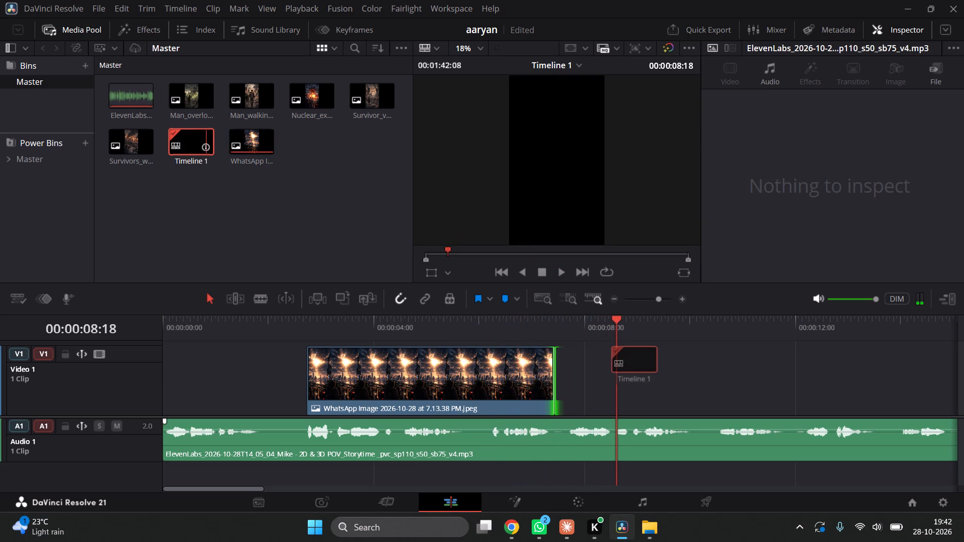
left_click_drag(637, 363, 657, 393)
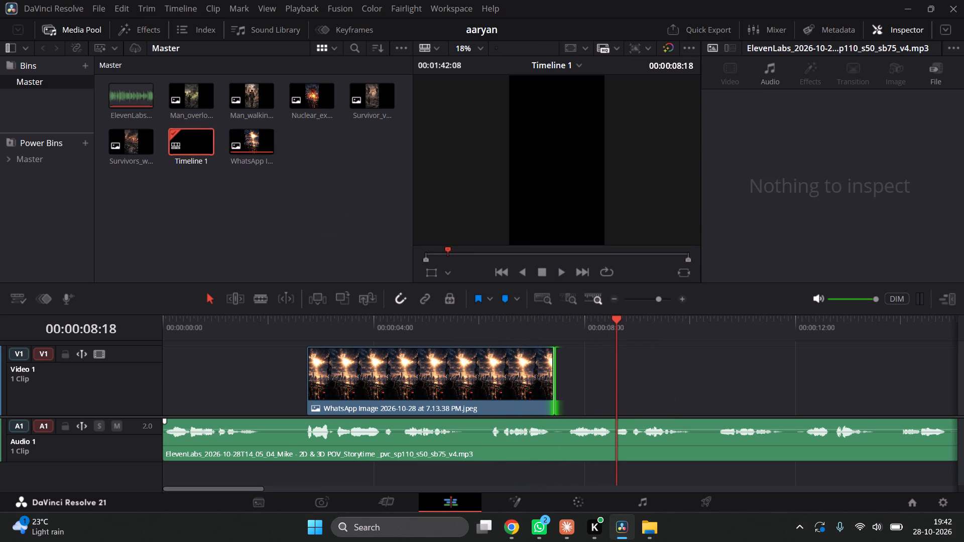
Place the Nuclear_explosion image on Video 1 directly after the WhatsApp image clip.
left_click(448, 319)
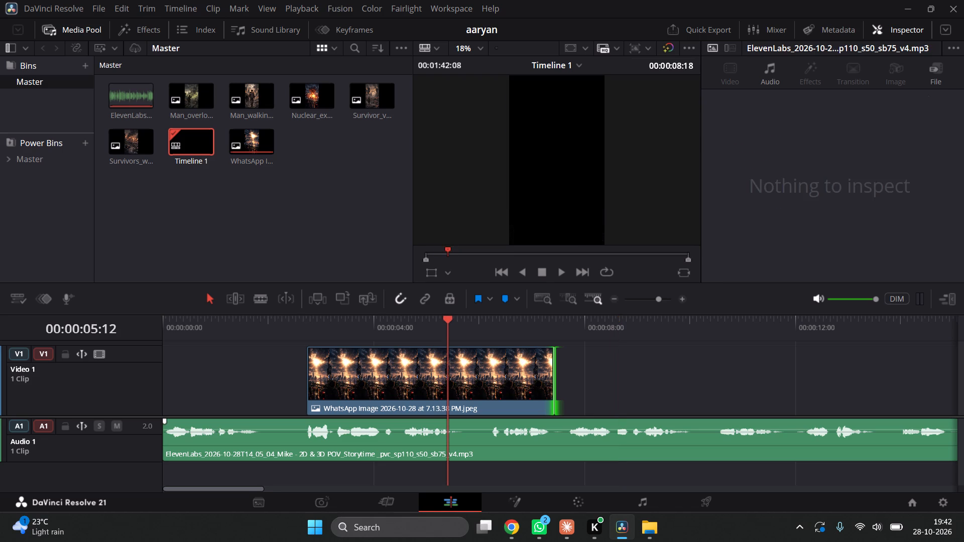
left_click(514, 328)
left_click(573, 359)
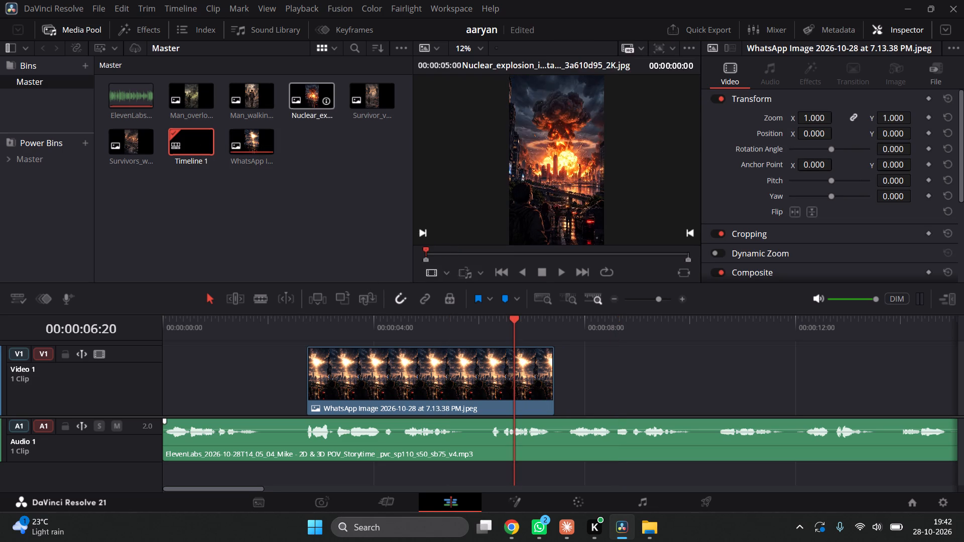
left_click_drag(296, 104, 563, 383)
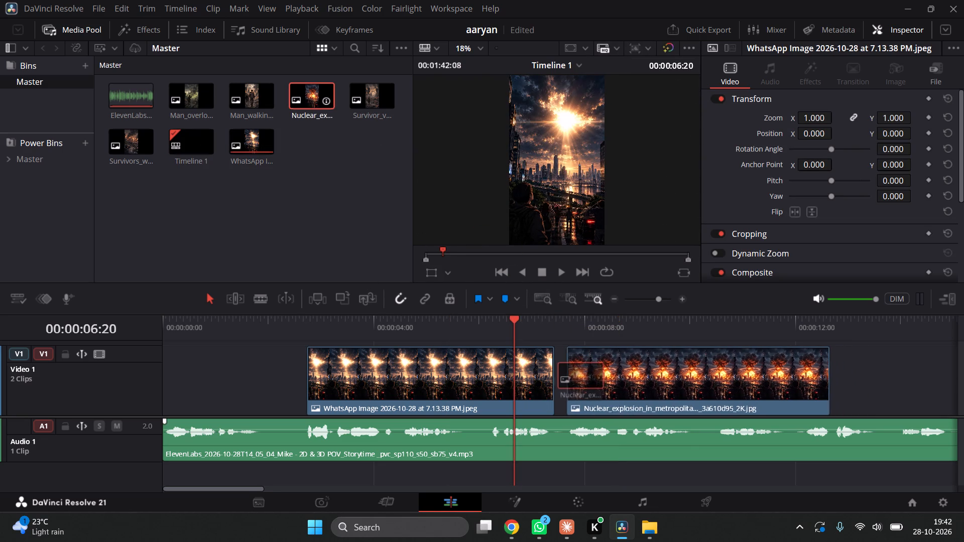
left_click_drag(563, 383, 560, 387)
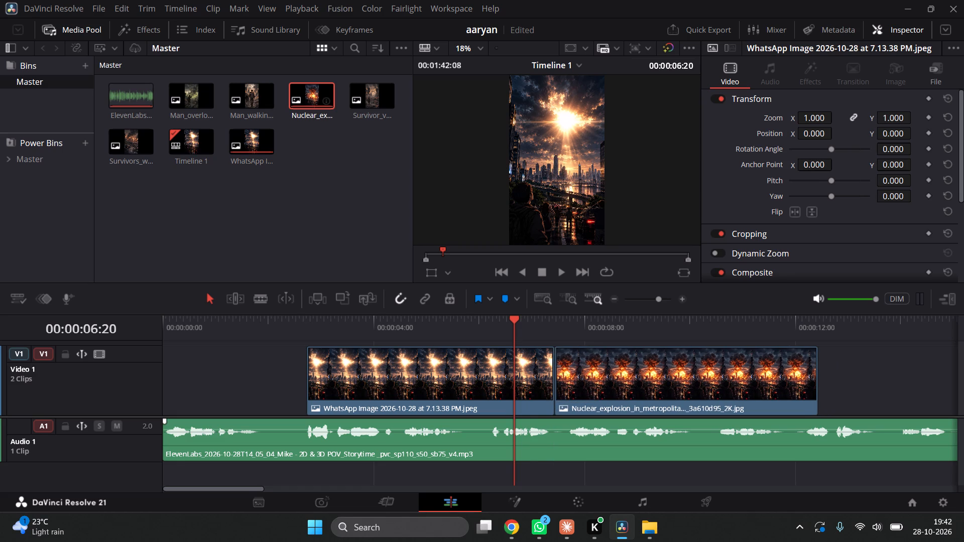
Play back the narration to find the cut point, and trim the end of the Nuclear_explosion clip to 00:00:10:14.
left_click(531, 316)
key("space")
key("space")
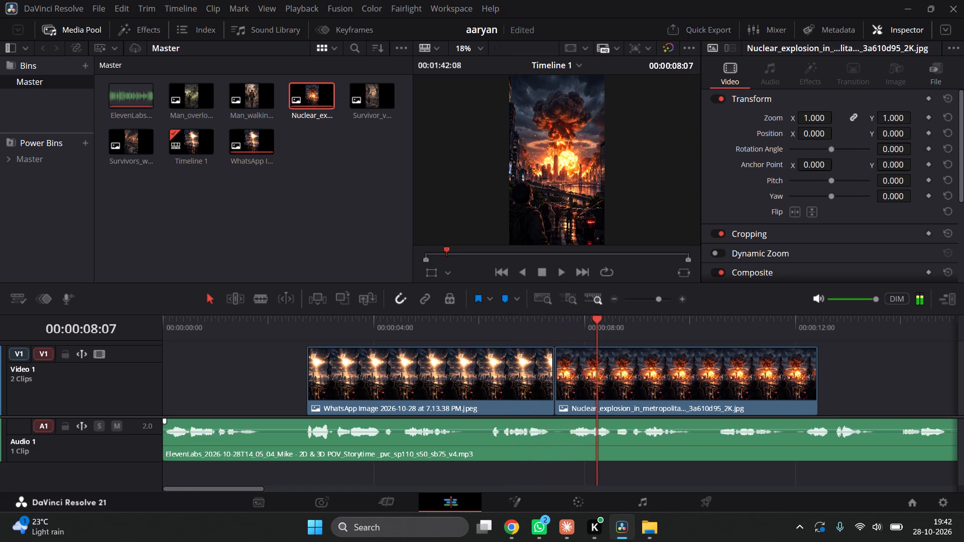
left_click_drag(467, 316, 345, 343)
key("space")
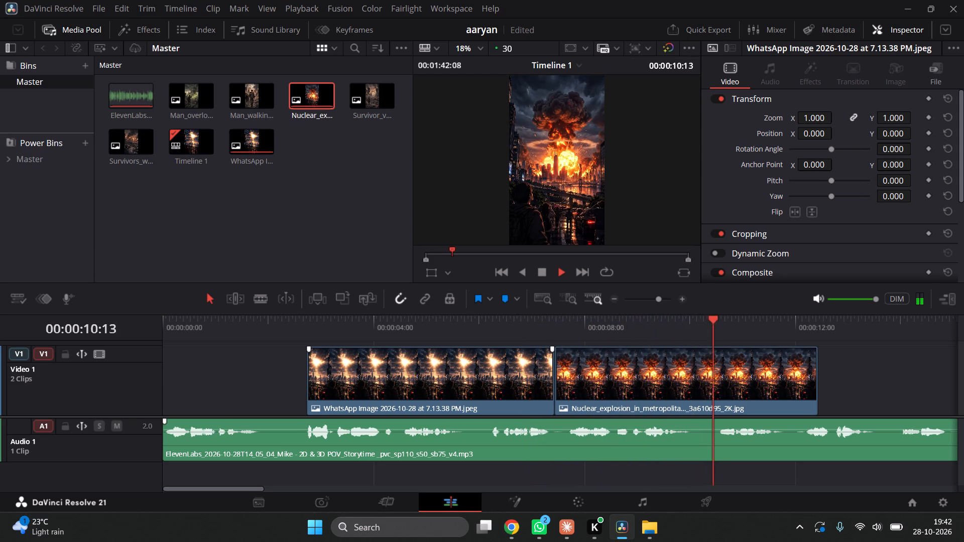
key("space")
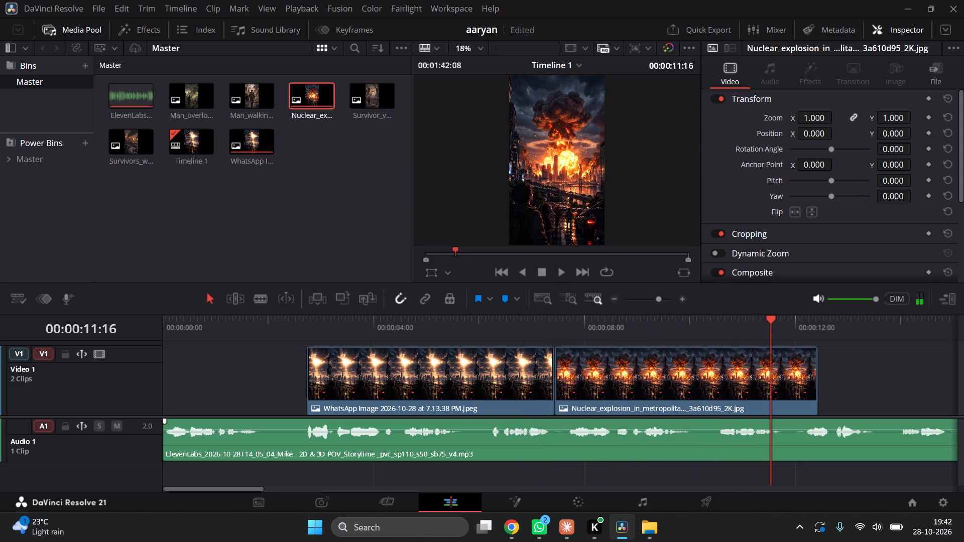
left_click(651, 332)
key("space")
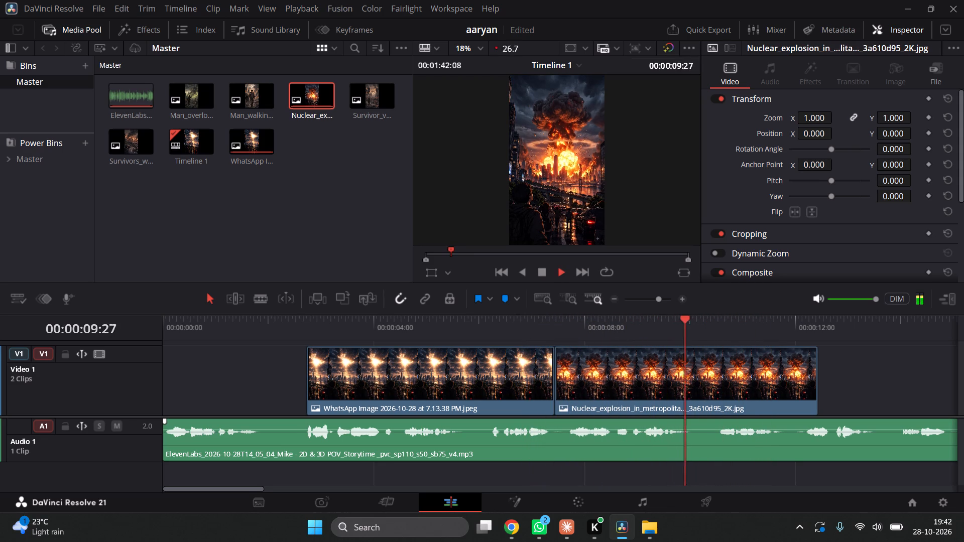
key("space")
key("space")
key("space")
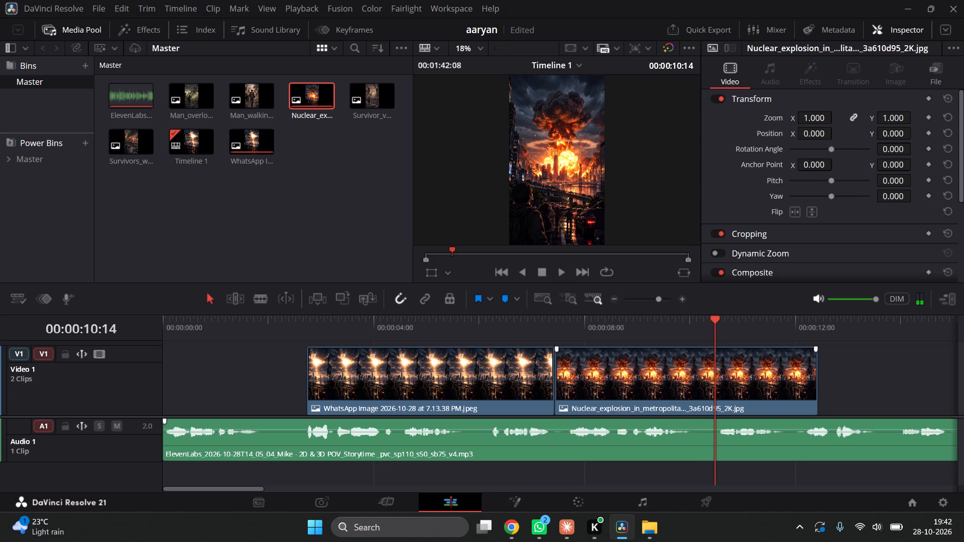
left_click_drag(814, 372, 726, 384)
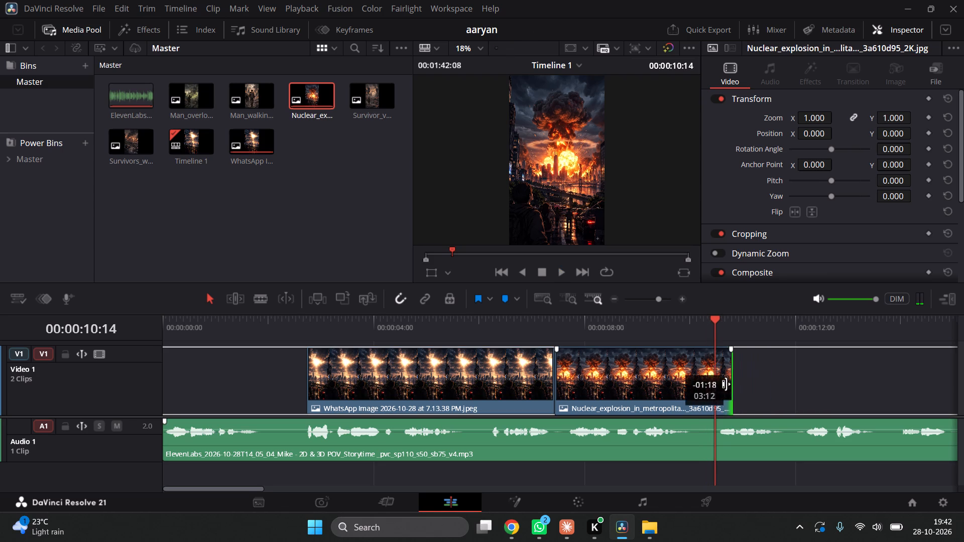
left_click_drag(726, 384, 712, 395)
left_click(745, 388)
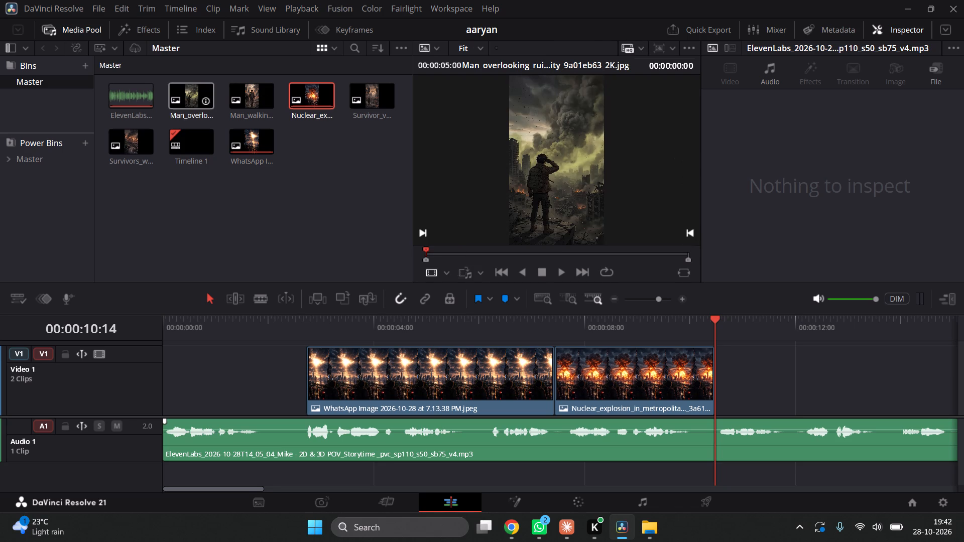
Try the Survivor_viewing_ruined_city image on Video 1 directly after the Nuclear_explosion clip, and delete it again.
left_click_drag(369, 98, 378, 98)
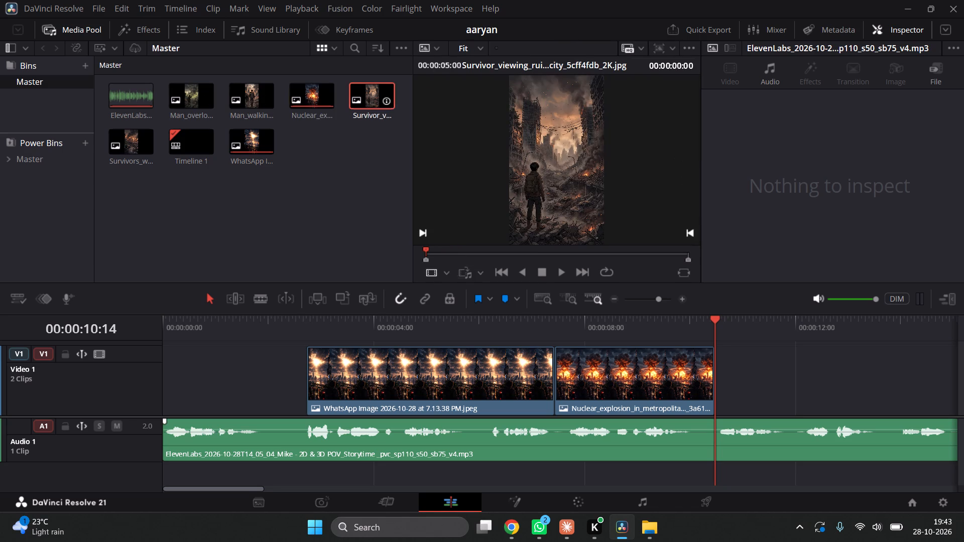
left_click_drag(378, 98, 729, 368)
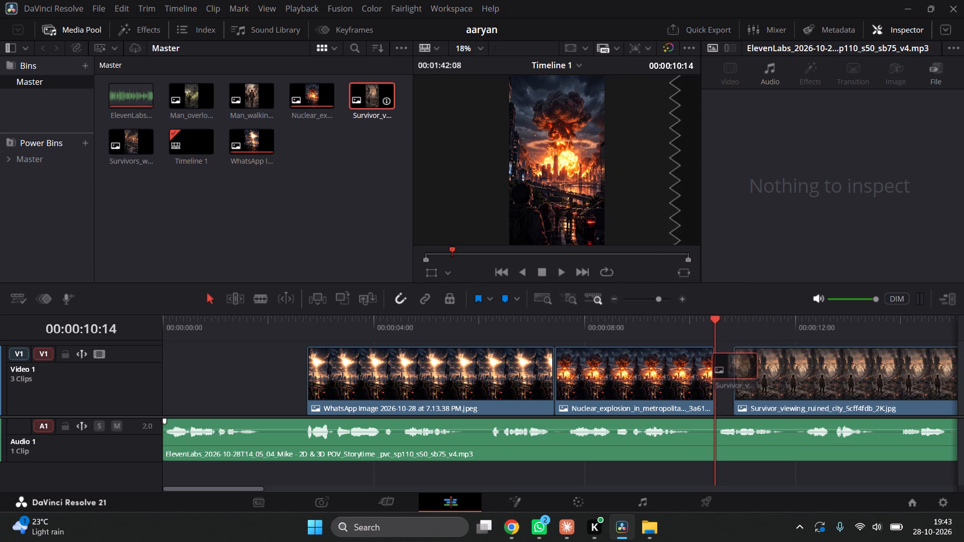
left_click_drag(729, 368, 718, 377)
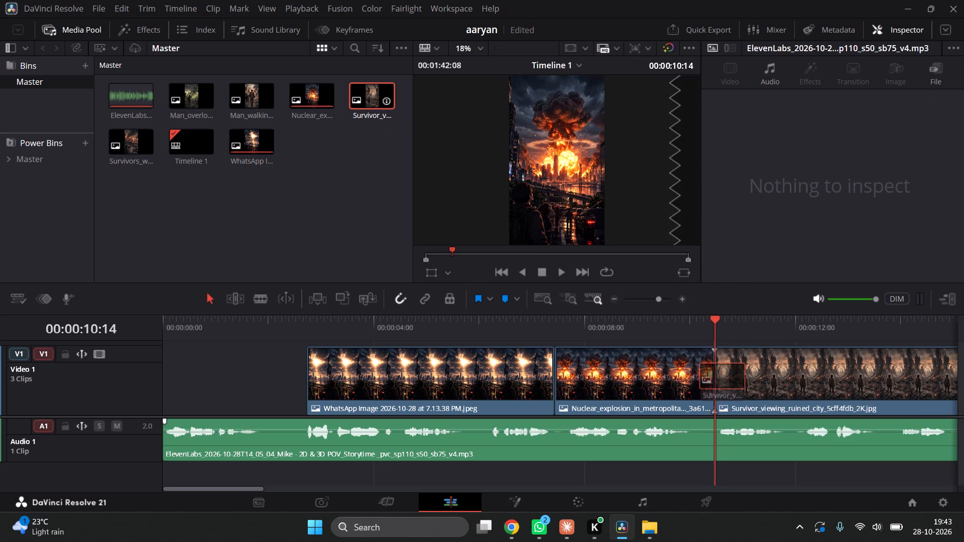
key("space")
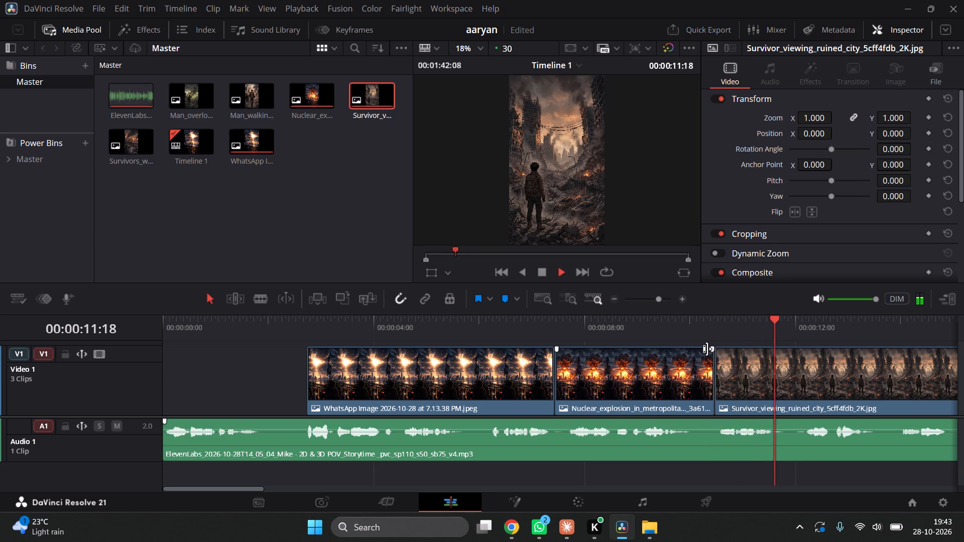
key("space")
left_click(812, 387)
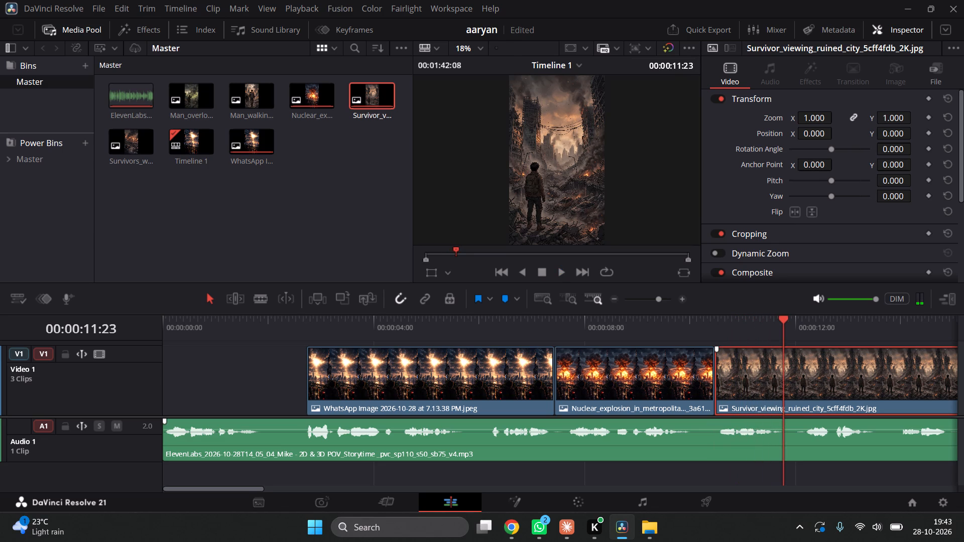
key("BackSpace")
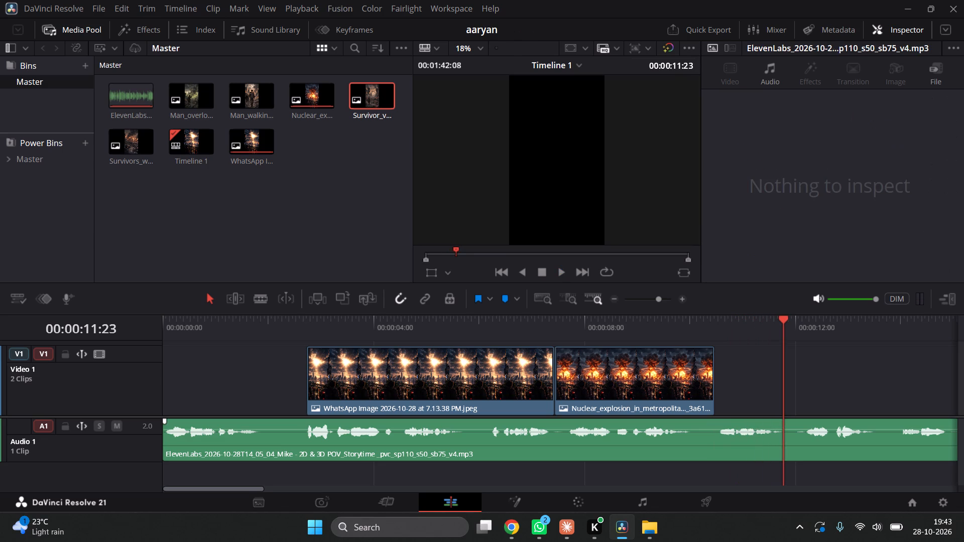
Place the Survivors_wandering image on Video 1 directly after the Nuclear_explosion clip.
left_click_drag(134, 143, 737, 401)
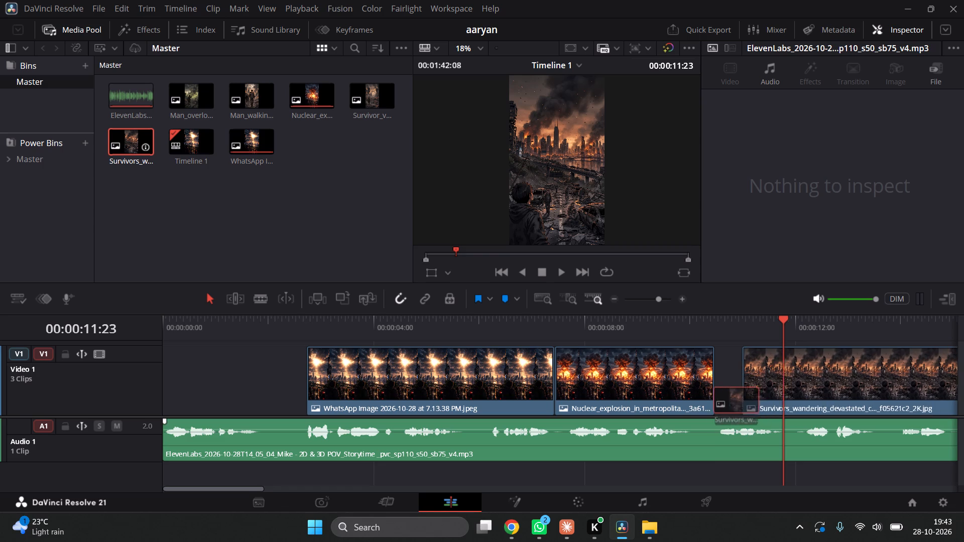
left_click_drag(737, 401, 716, 412)
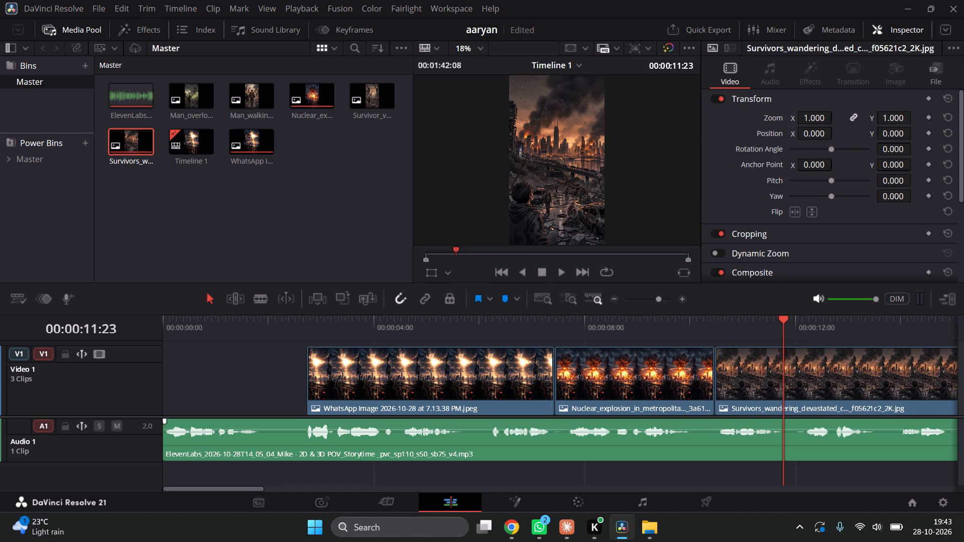
Play back the narration to find the next cut point, and trim the end of the Survivors_wandering clip to about 00:00:12:15.
left_click(679, 322)
key("space")
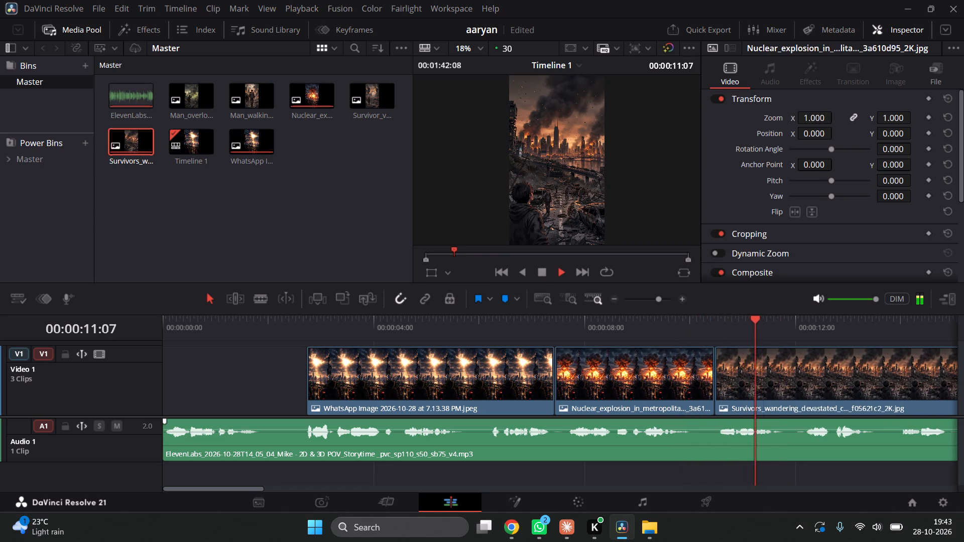
key("space")
key("space")
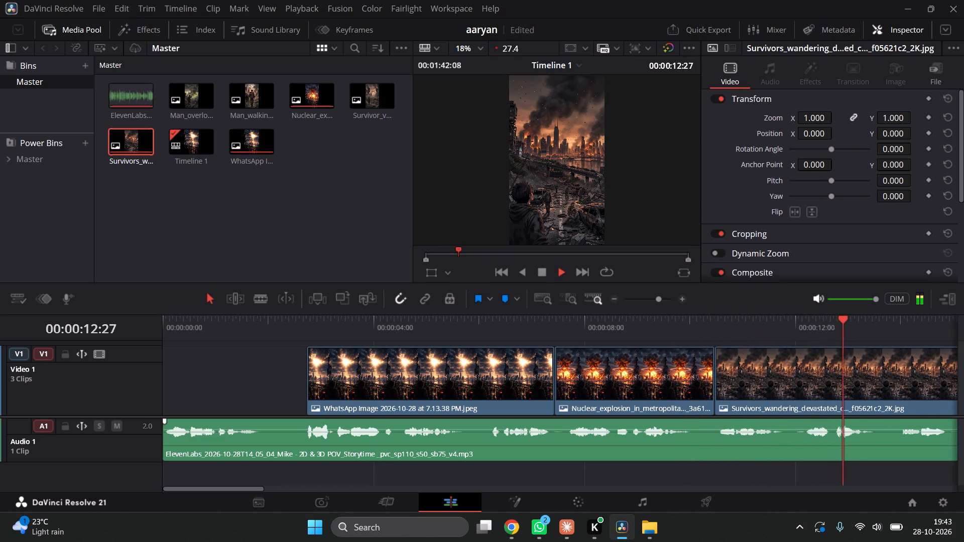
key("space")
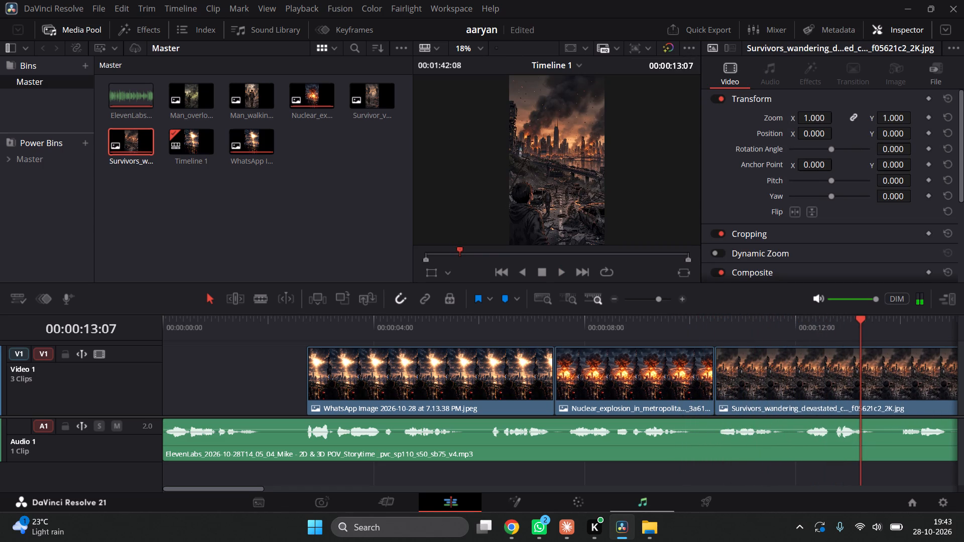
scroll(644, 505, "up", 2, "alt")
scroll(629, 451, "up", 3, "alt")
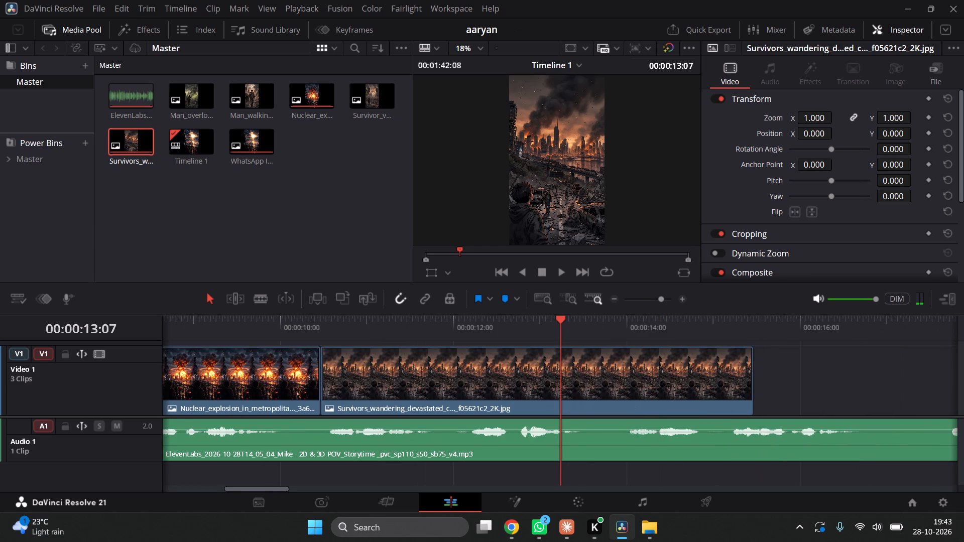
scroll(629, 445, "up", 6, "alt")
scroll(629, 445, "down", 13, "alt")
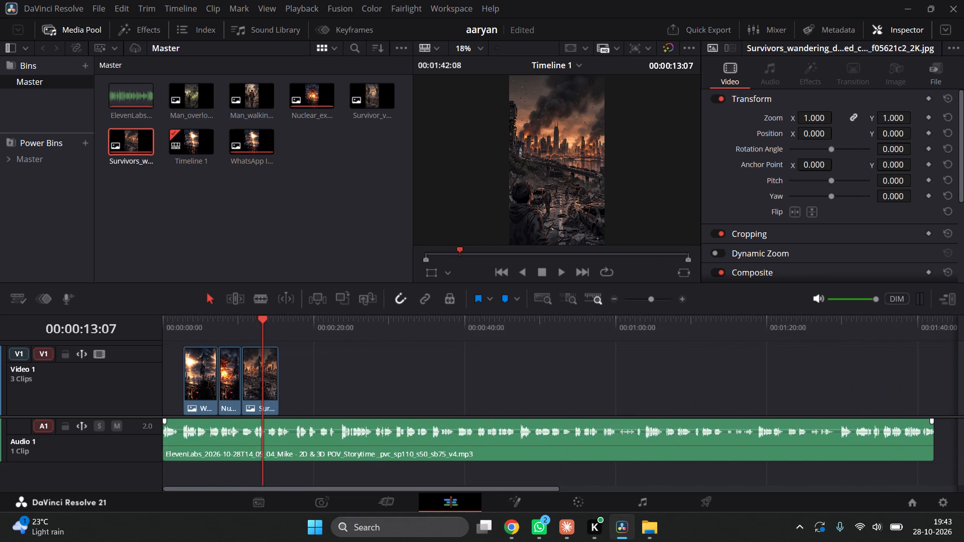
scroll(629, 447, "up", 2, "alt")
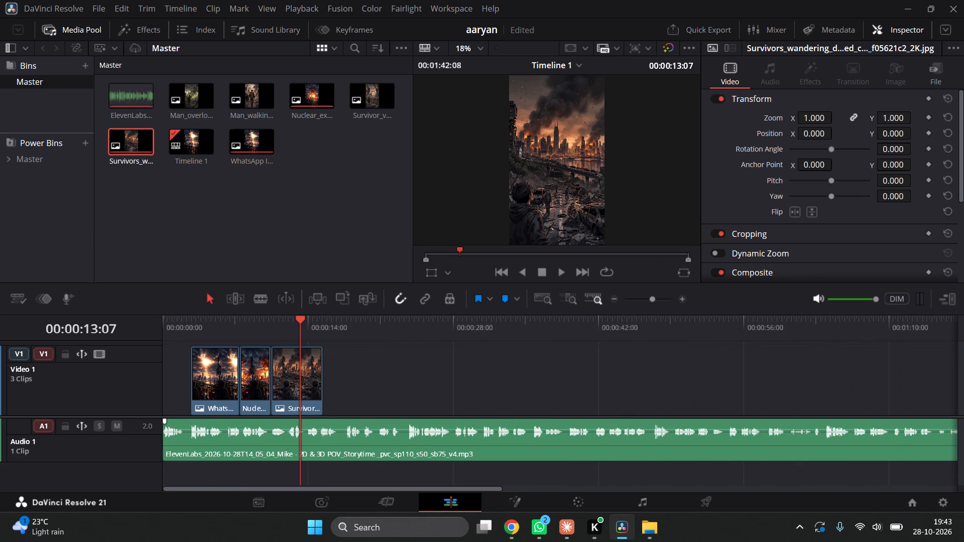
key("space")
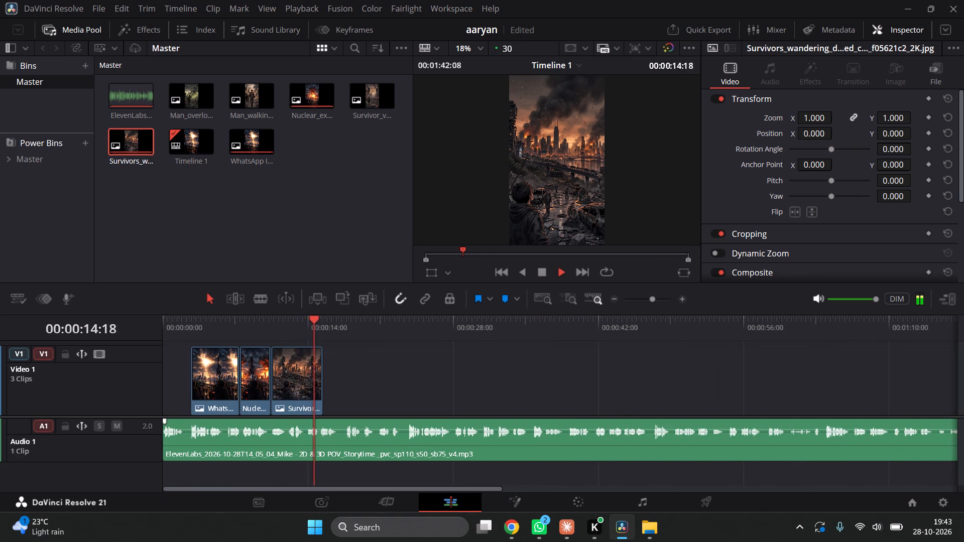
key("space")
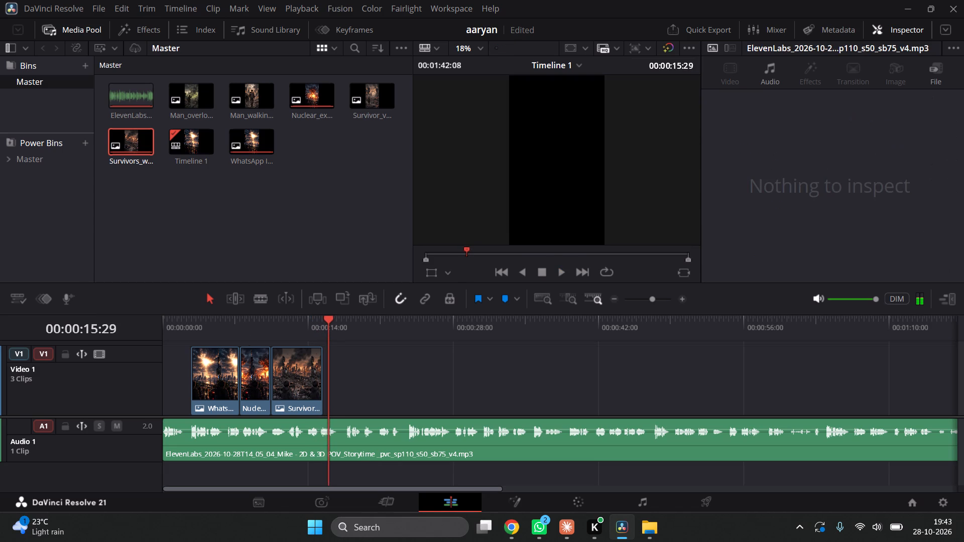
left_click(290, 326)
key("space")
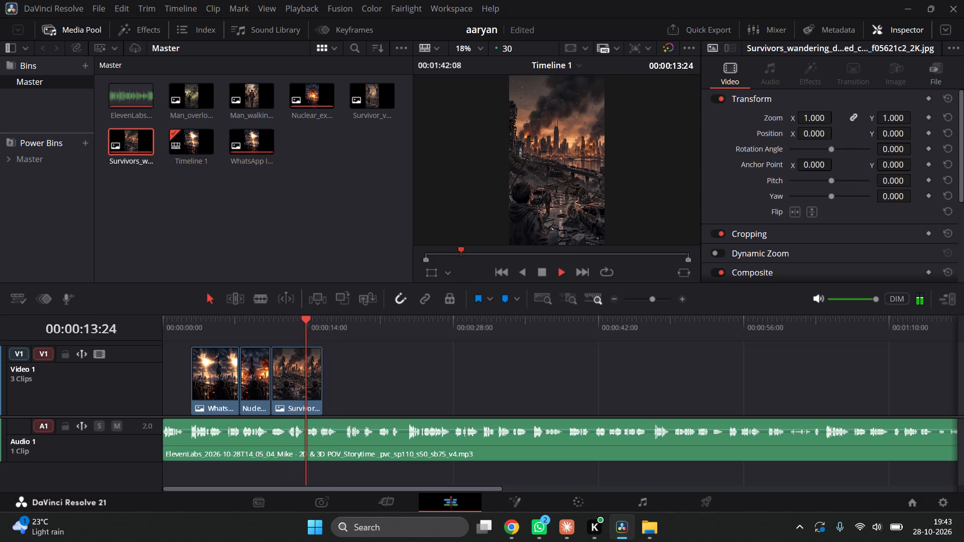
left_click(270, 319)
key("space")
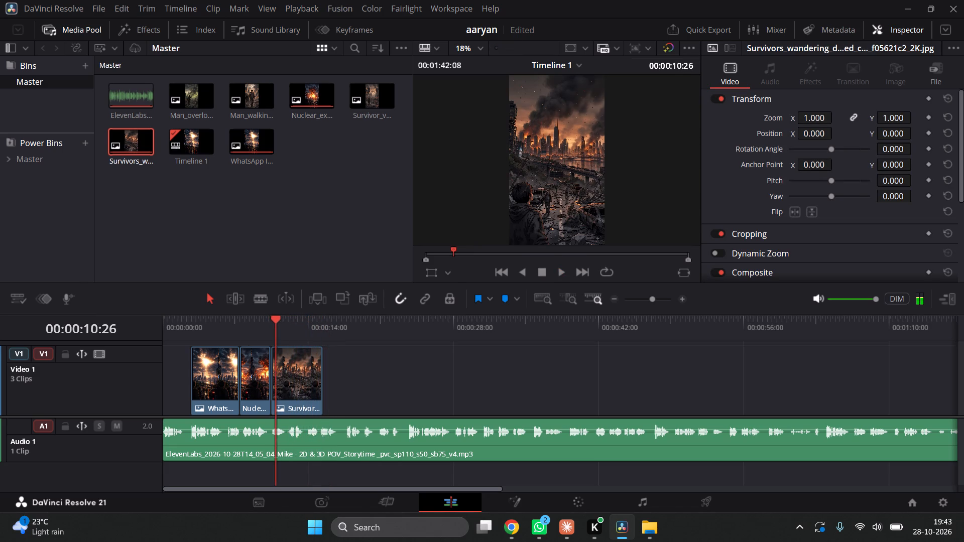
key("space")
key("space")
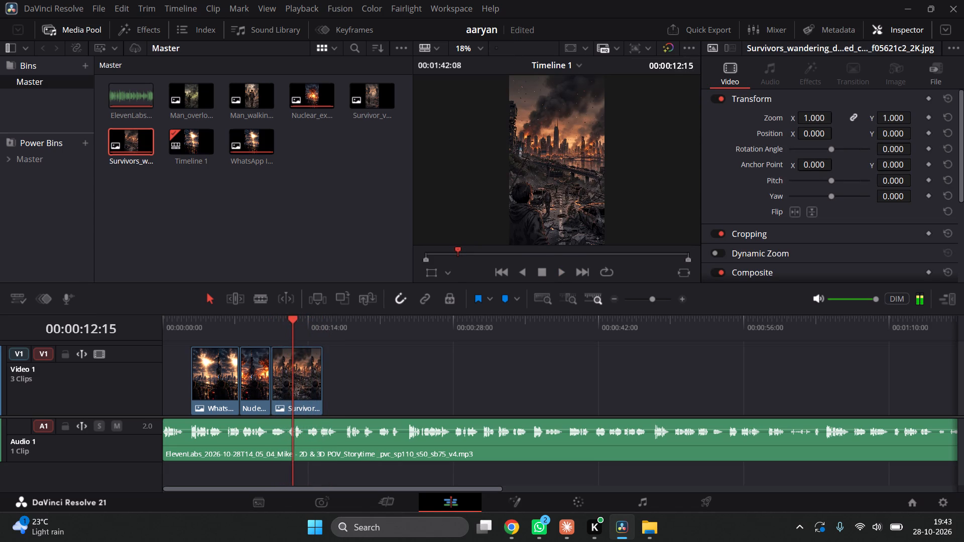
left_click_drag(322, 375, 292, 388)
Replay the narration across the new cut, and place the Survivor_viewing_ruined_city image on Video 1 right after the Survivors_wandering clip.
left_click(249, 328)
left_click(358, 356)
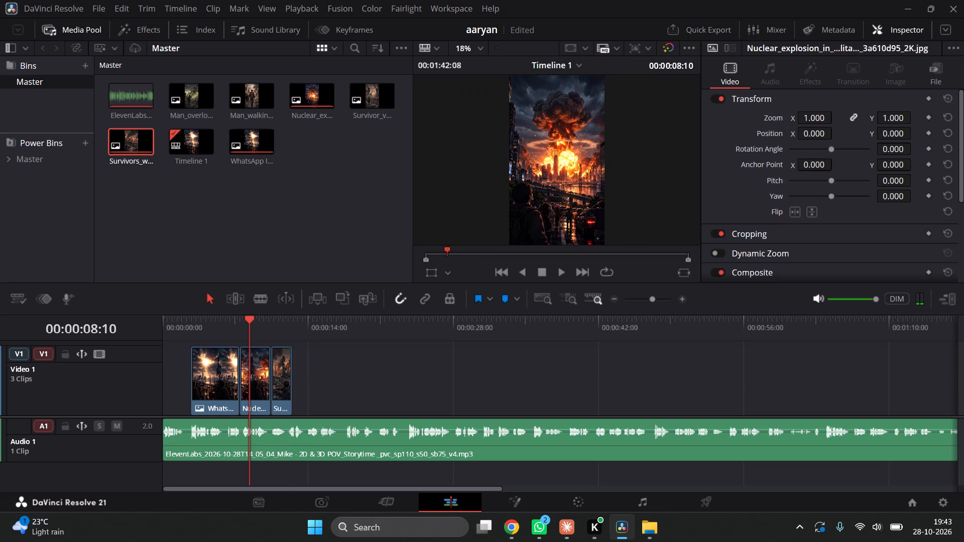
key("space")
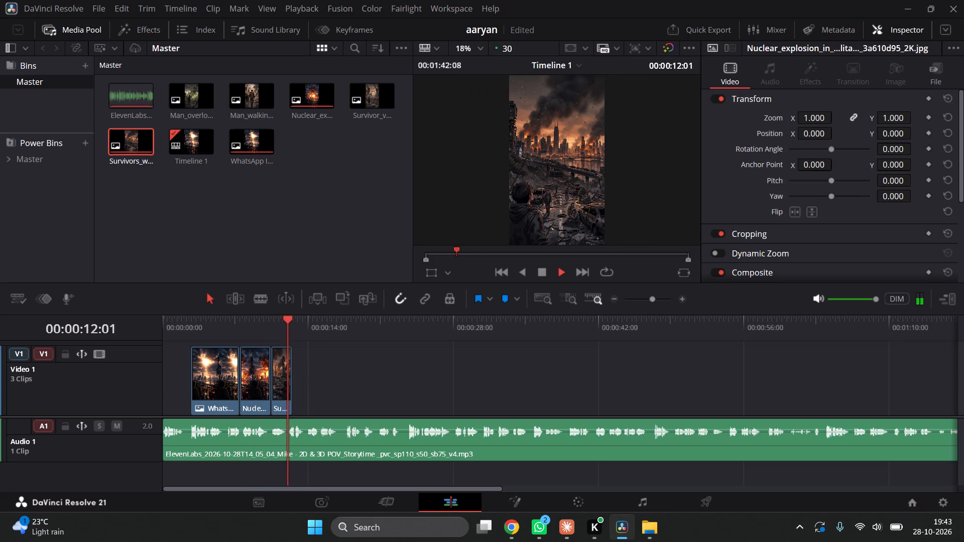
key("space")
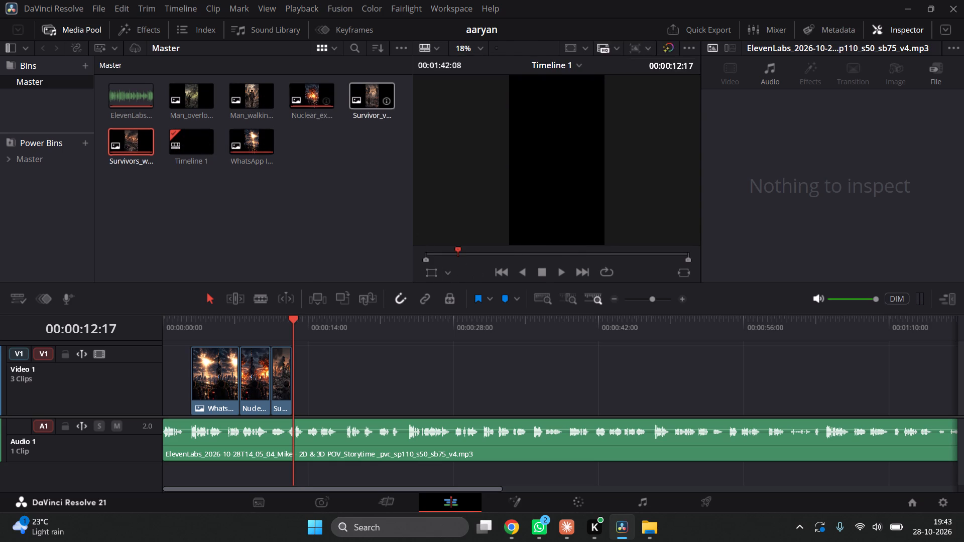
left_click_drag(365, 101, 310, 378)
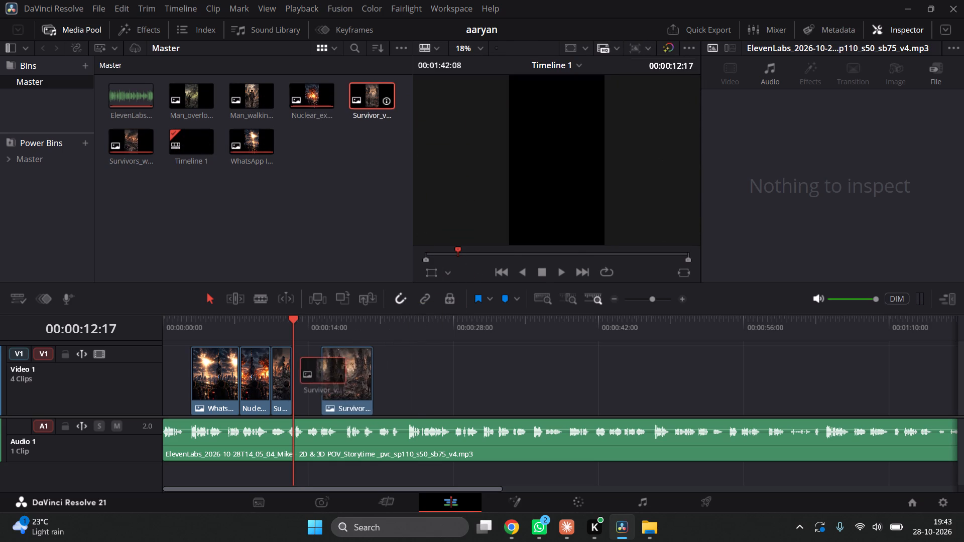
left_click_drag(310, 378, 296, 388)
Play back the narration over the Survivor_viewing_ruined_city clip, and trim its end to about 00:00:14:09.
key("space")
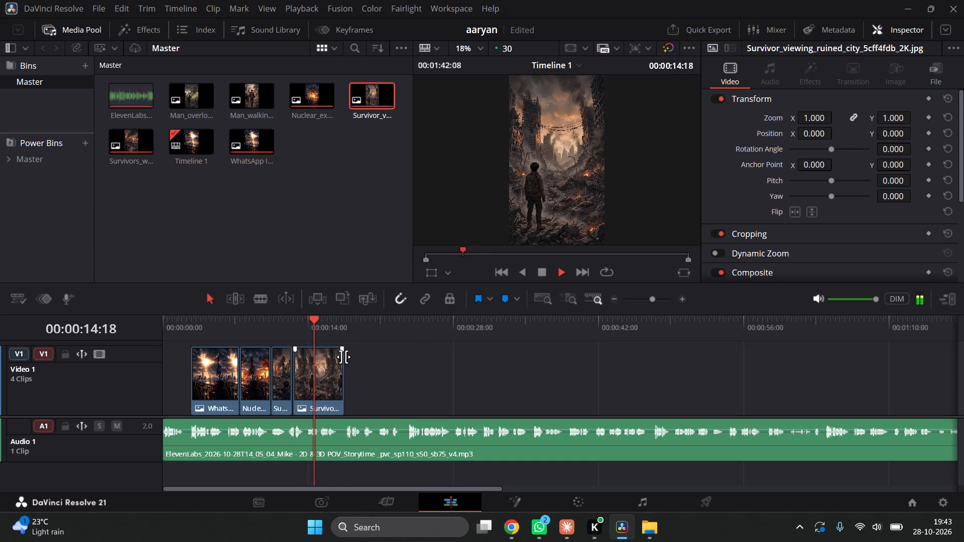
key("space")
left_click_drag(344, 362, 308, 383)
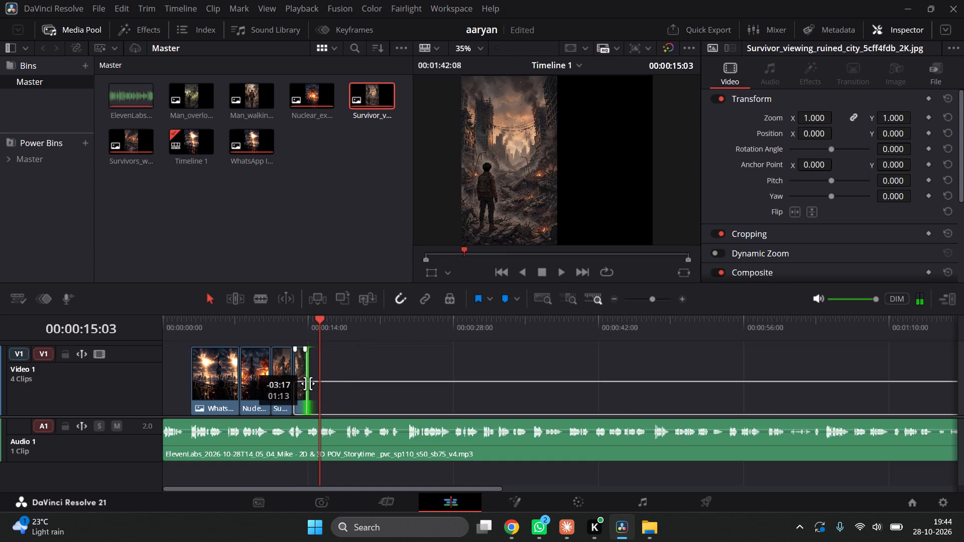
left_click_drag(308, 383, 311, 384)
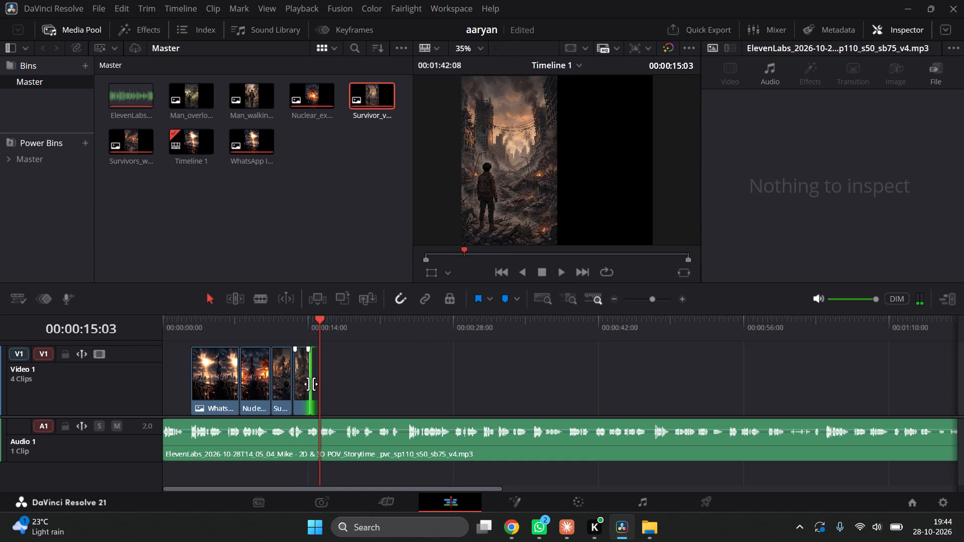
left_click(341, 372)
Replay the narration up to the new cut, and place the Man_overlooking_ruined_city image directly after the Survivor_viewing_ruined_city clip.
left_click(274, 330)
key("space")
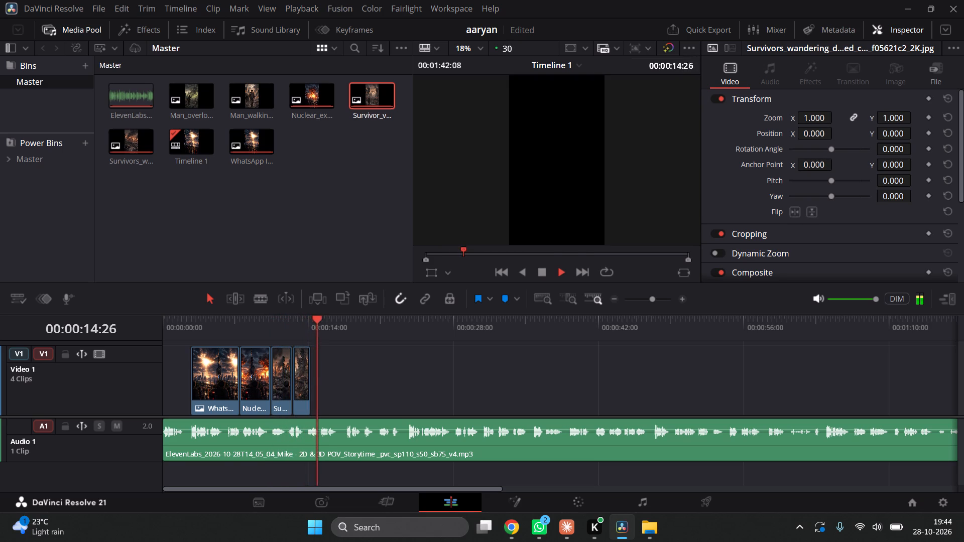
key("space")
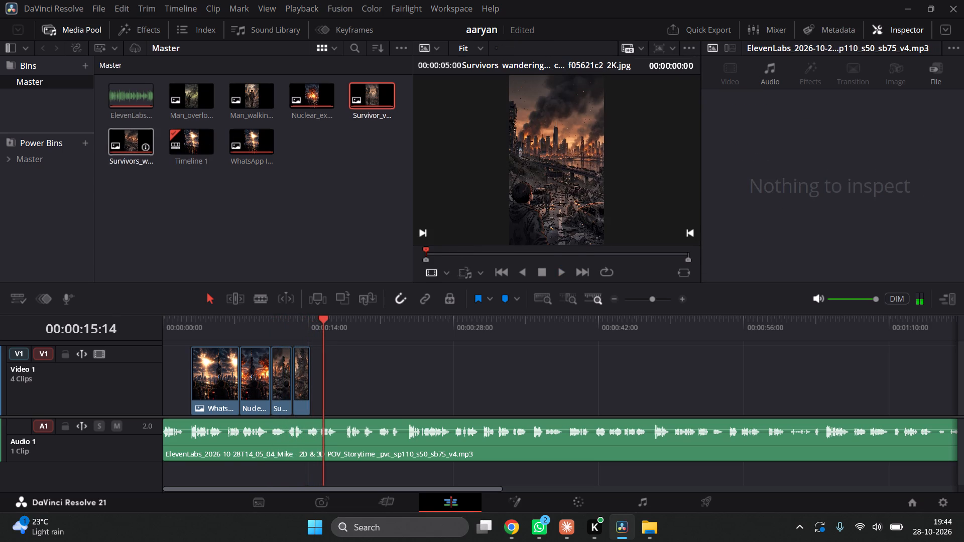
left_click_drag(187, 101, 307, 393)
Play back the narration over the Man_overlooking_ruined_city clip, and shorten it to about 3 seconds by trimming its end.
key("space")
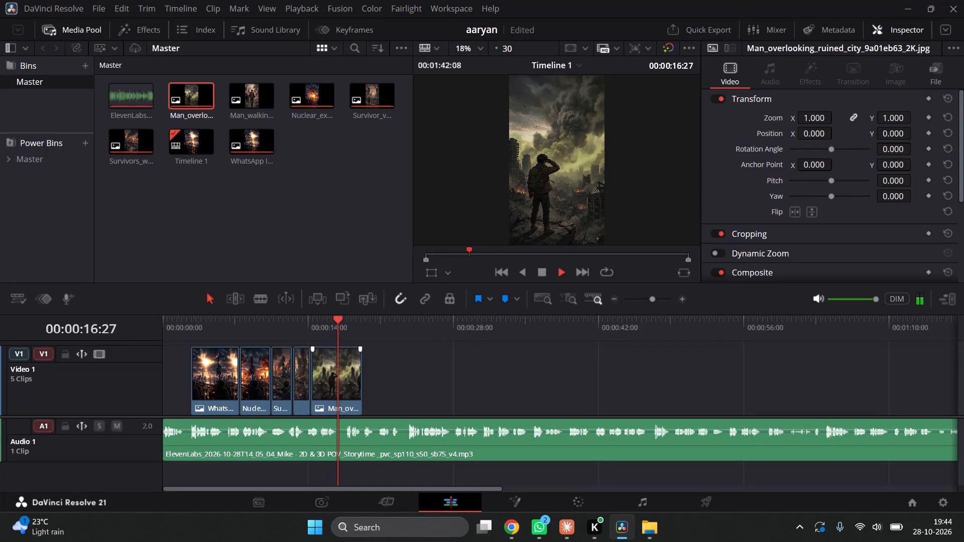
key("space")
key("space")
key("space")
left_click_drag(361, 362, 357, 363)
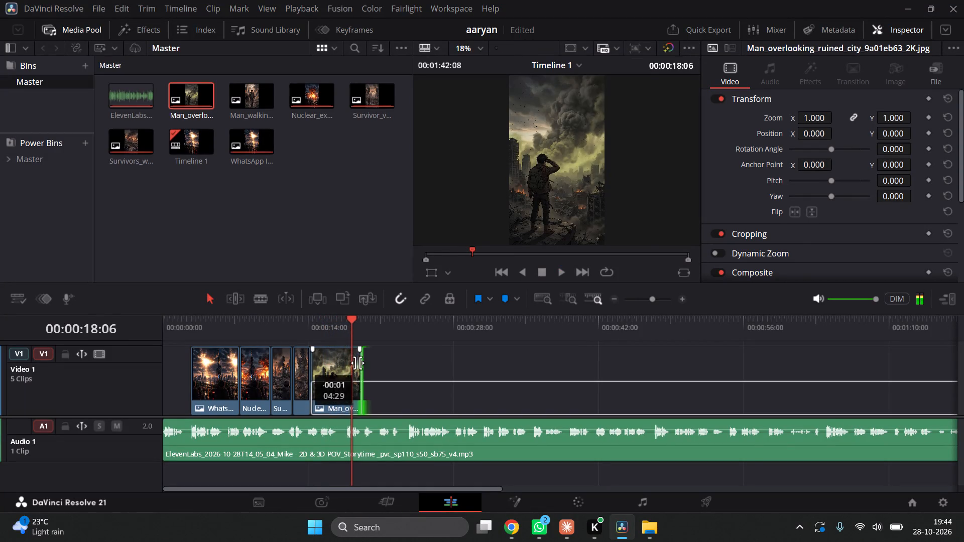
left_click_drag(357, 363, 341, 370)
left_click(393, 367)
Replay the narration from 00:00:14:09, and extend the end of the Man_overlooking_ruined_city clip by 12 frames to 00:00:17:22.
left_click(306, 332)
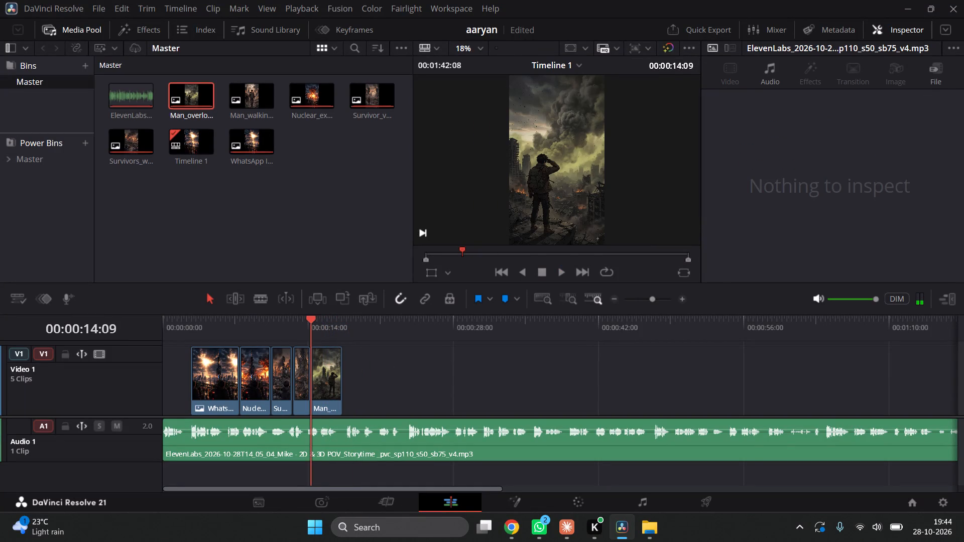
key("space")
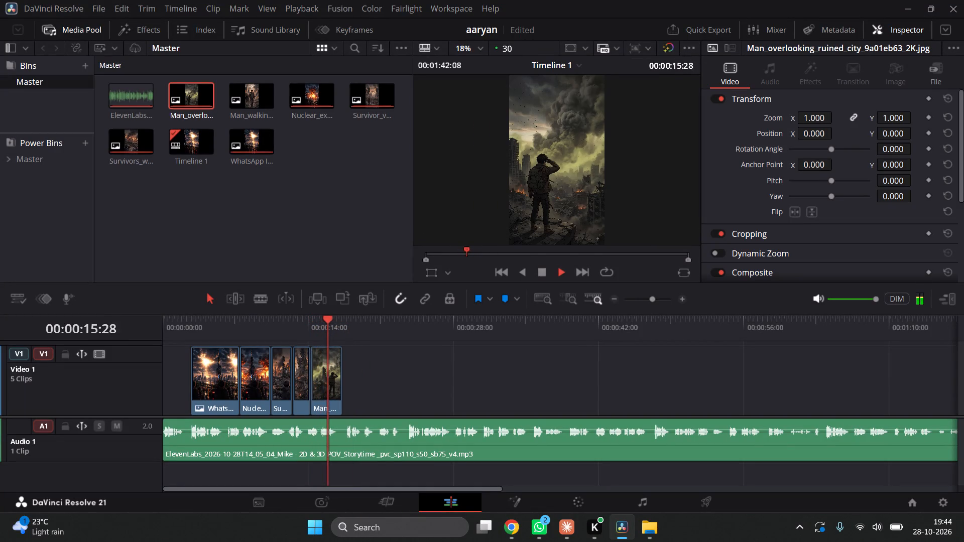
key("space")
key("space")
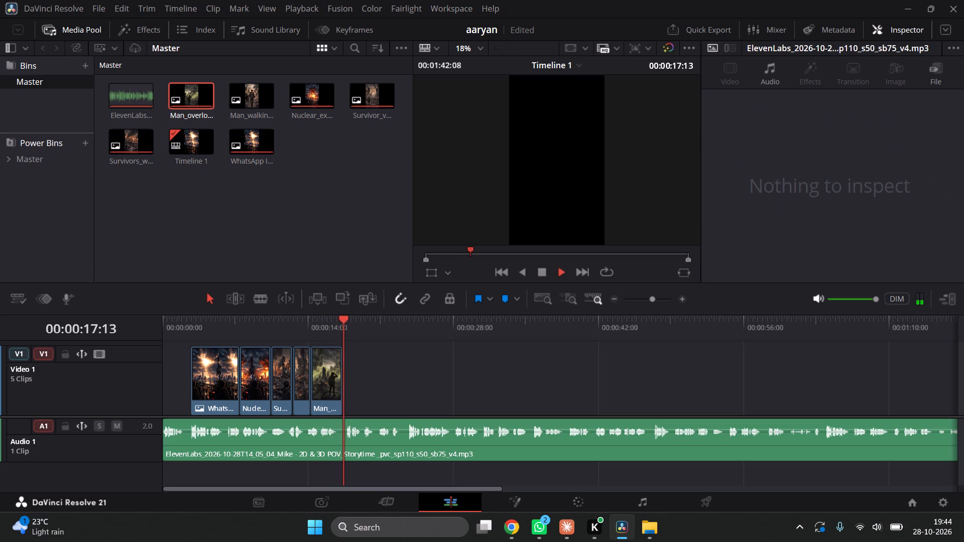
key("space")
left_click(340, 364)
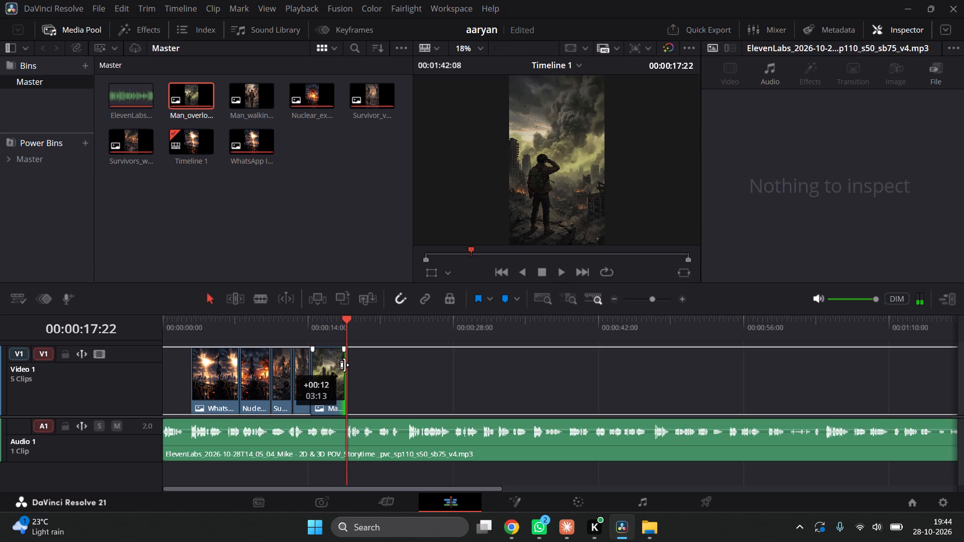
left_click(374, 359)
Play back the narration past the last cut, and place the Man_walking image on Video 1 directly after the Man_overlooking_ruined_city clip.
left_click(305, 333)
key("space")
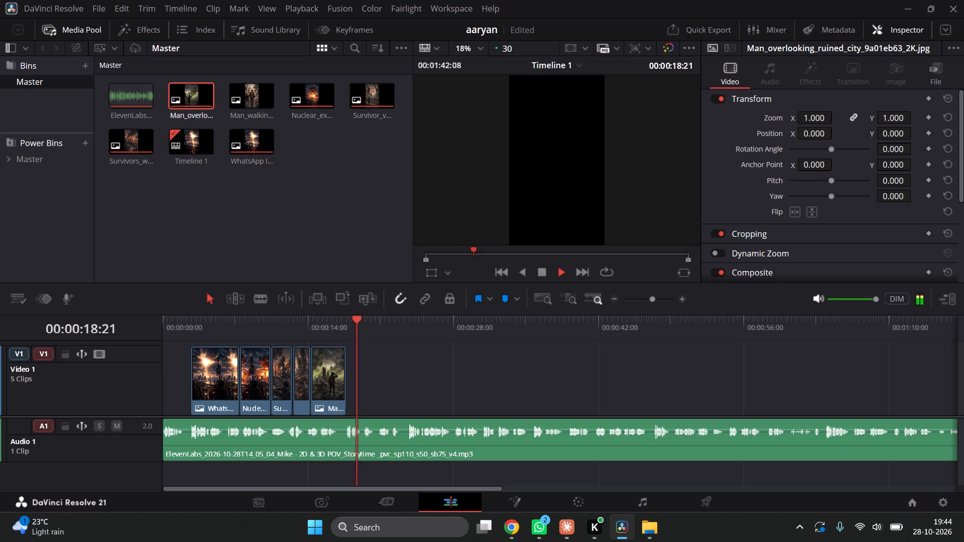
key("space")
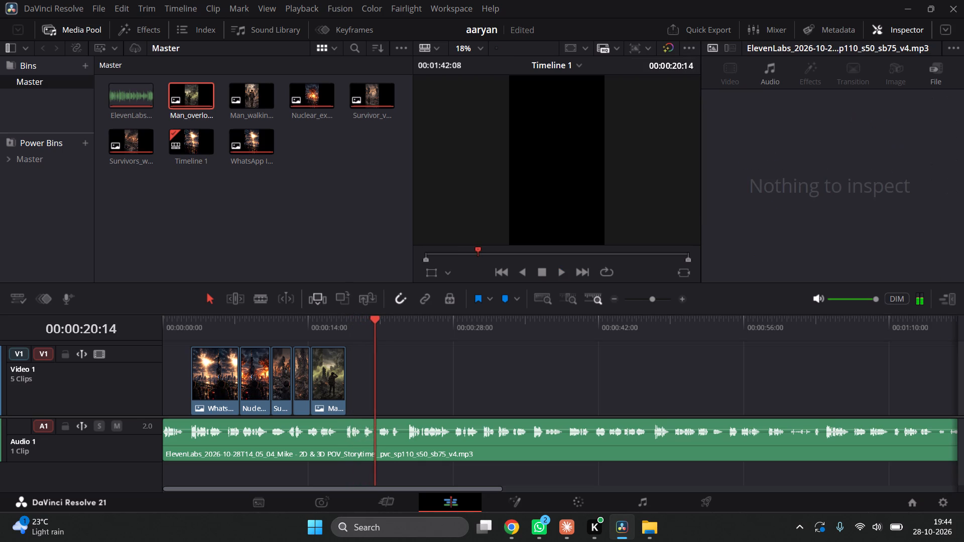
key("space")
key("space")
left_click_drag(248, 108, 408, 348)
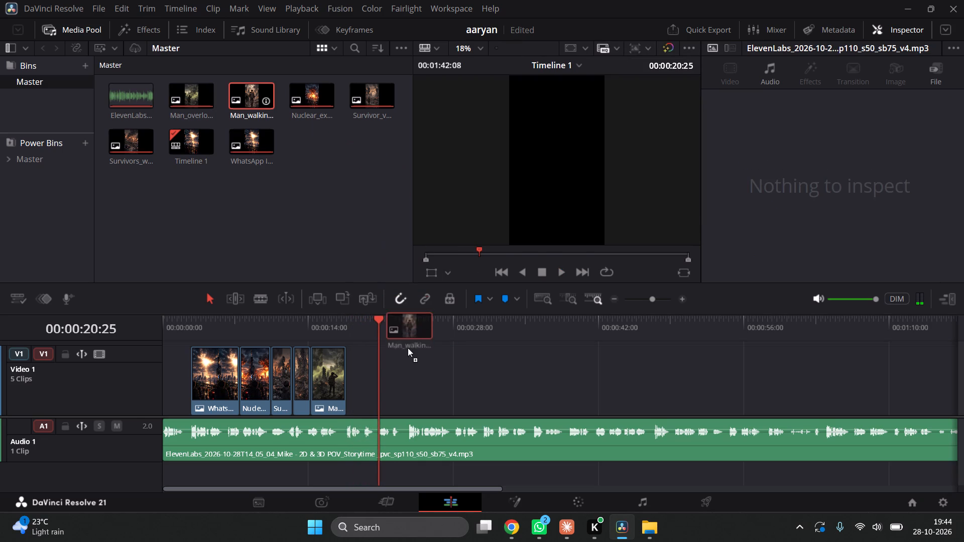
left_click_drag(408, 348, 346, 400)
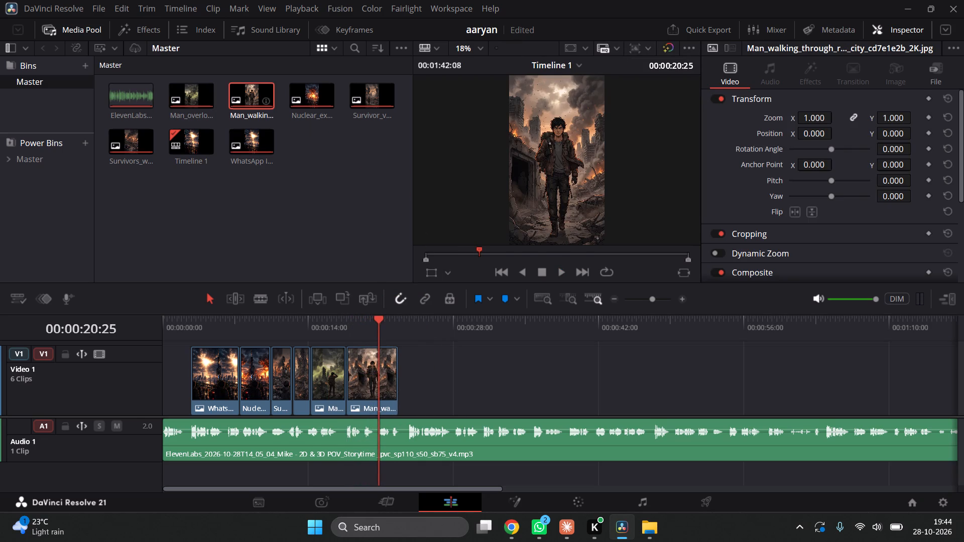
Play back the last two image clips with the narration, and extend the Survivor_viewing_ruined_city clip's start back to meet the Survivors_wandering clip.
left_click(317, 322)
key("space")
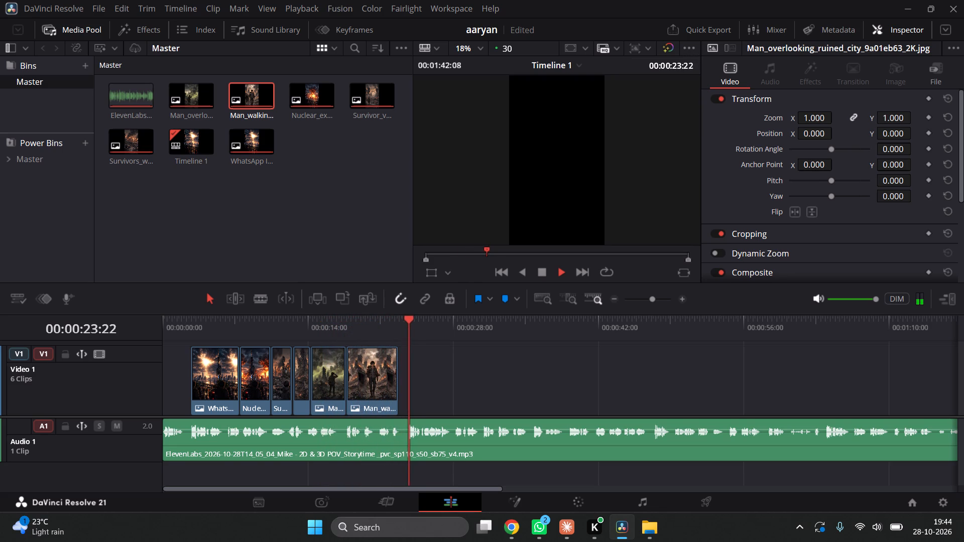
key("space")
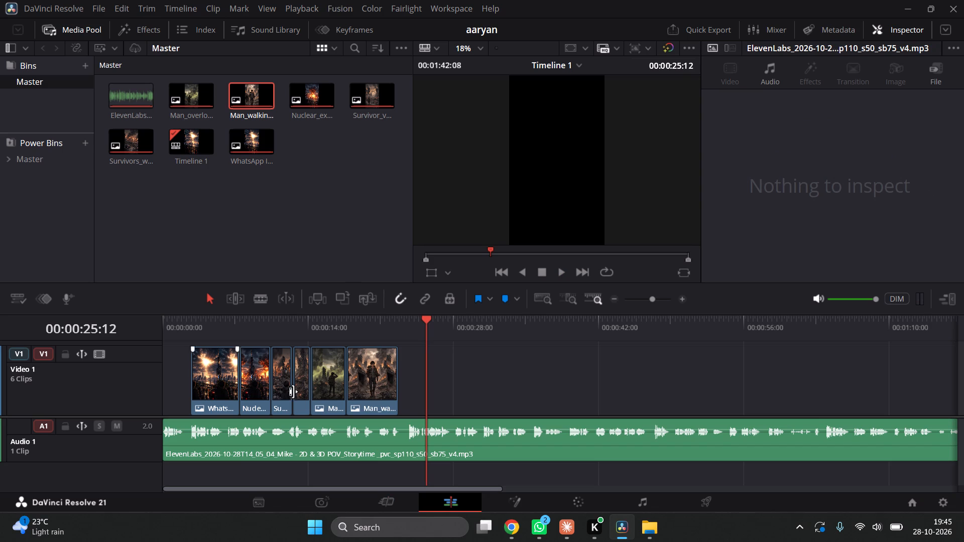
left_click_drag(293, 383, 288, 383)
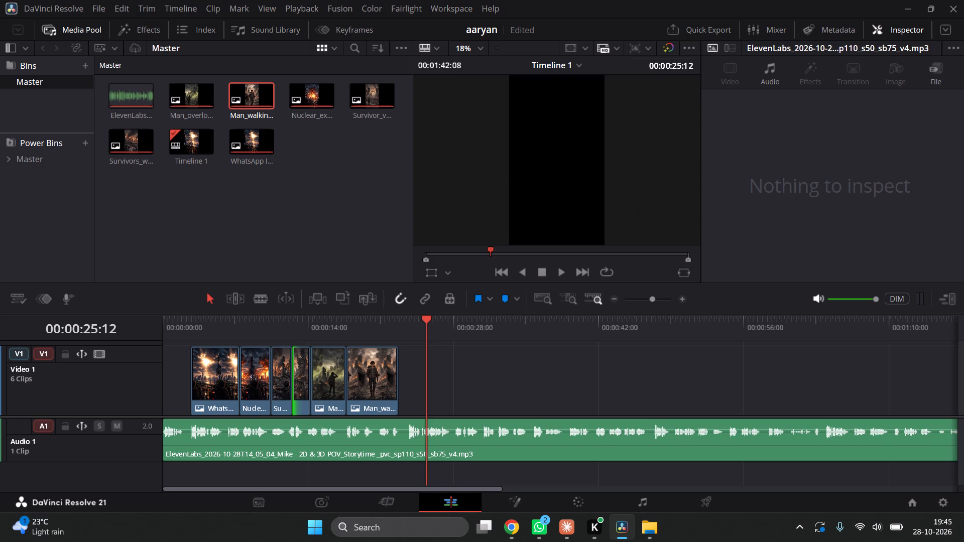
Review the image sequence against the narration from the WhatsApp image clip onward, and replay the opening from the timeline start.
left_click(195, 320)
key("space")
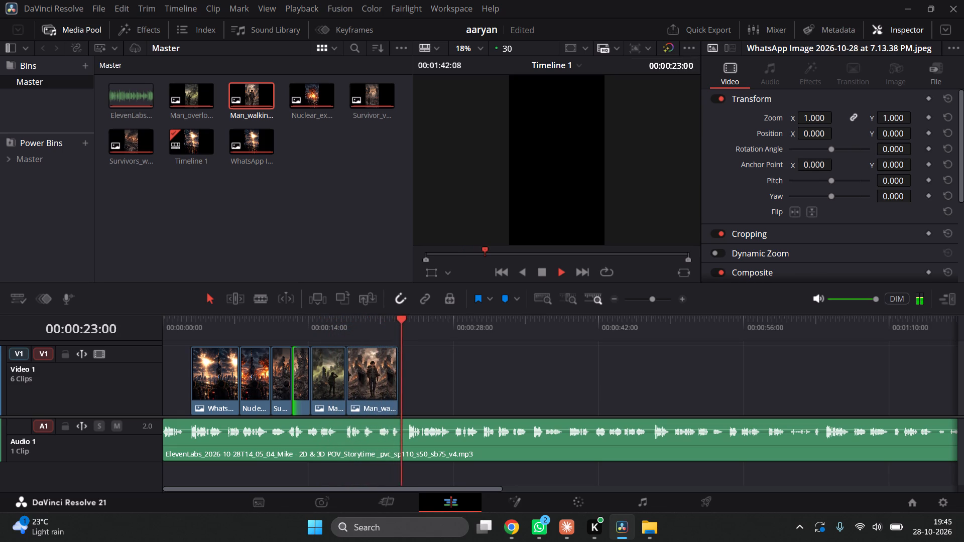
key("space")
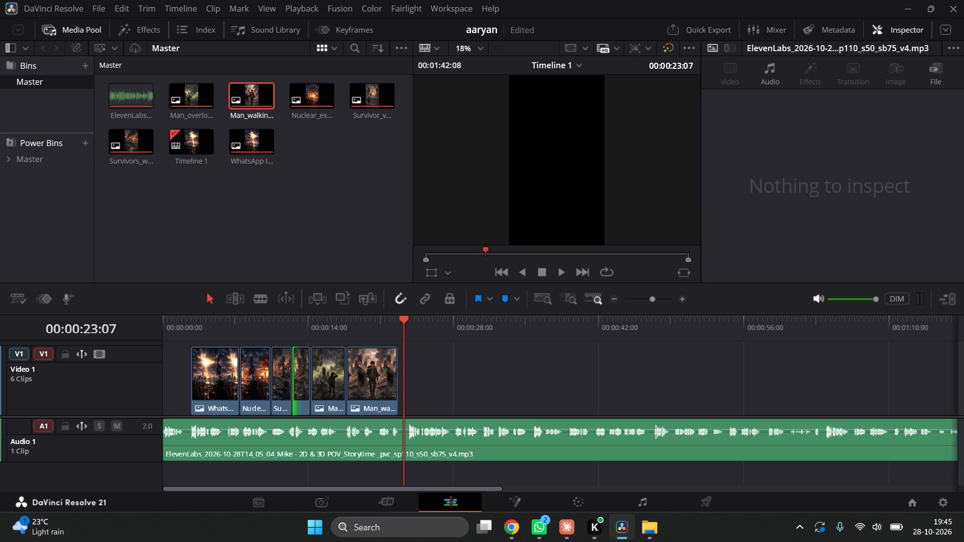
left_click_drag(191, 319, 36, 343)
key("space")
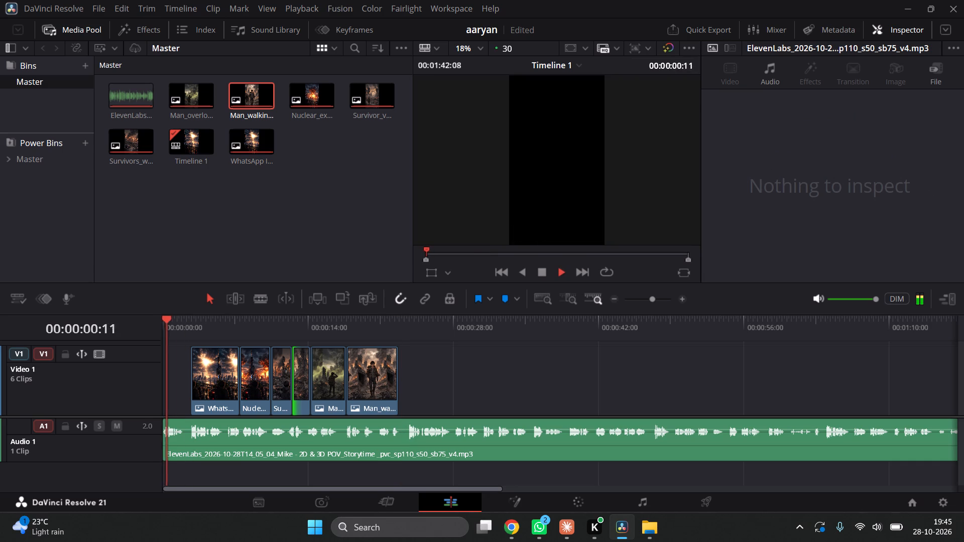
key("space")
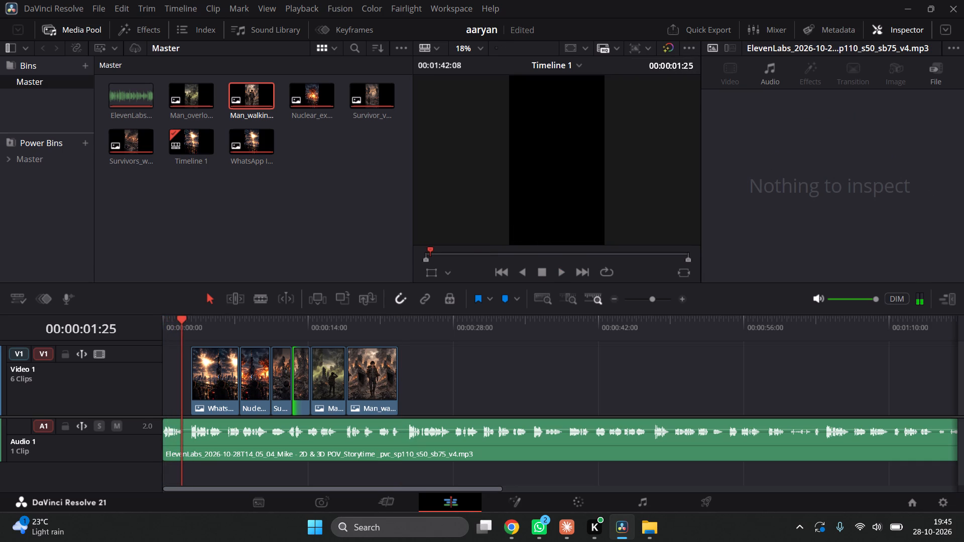
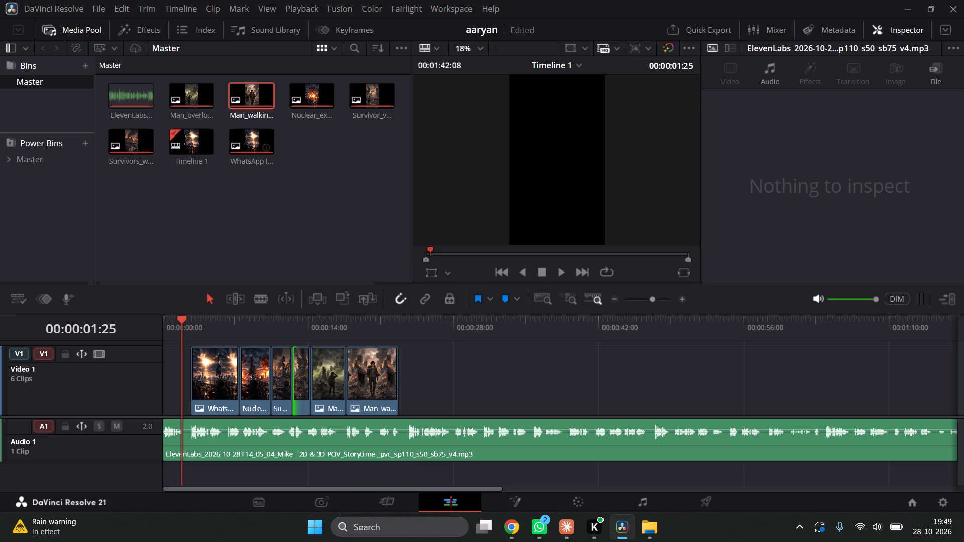
left_click(648, 527)
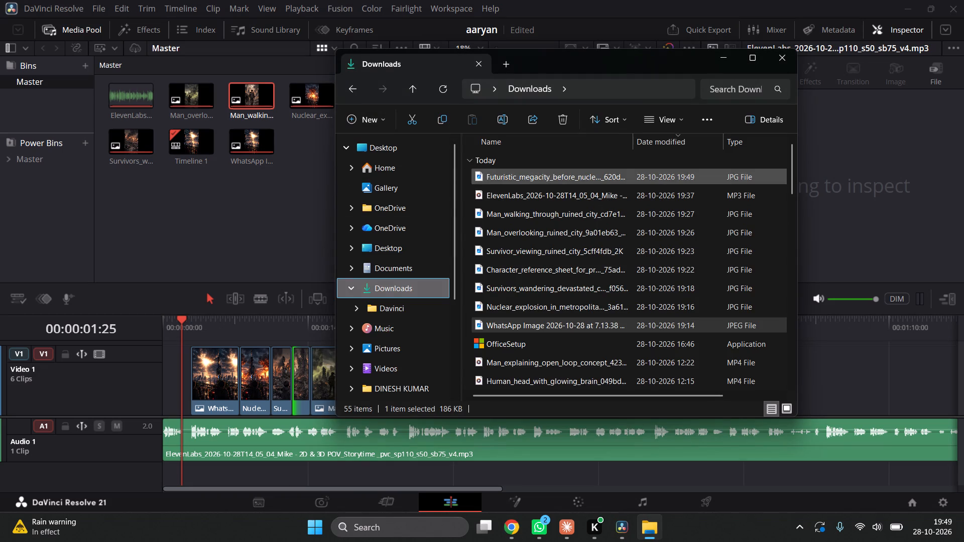
left_click_drag(511, 180, 167, 216)
left_click(230, 215)
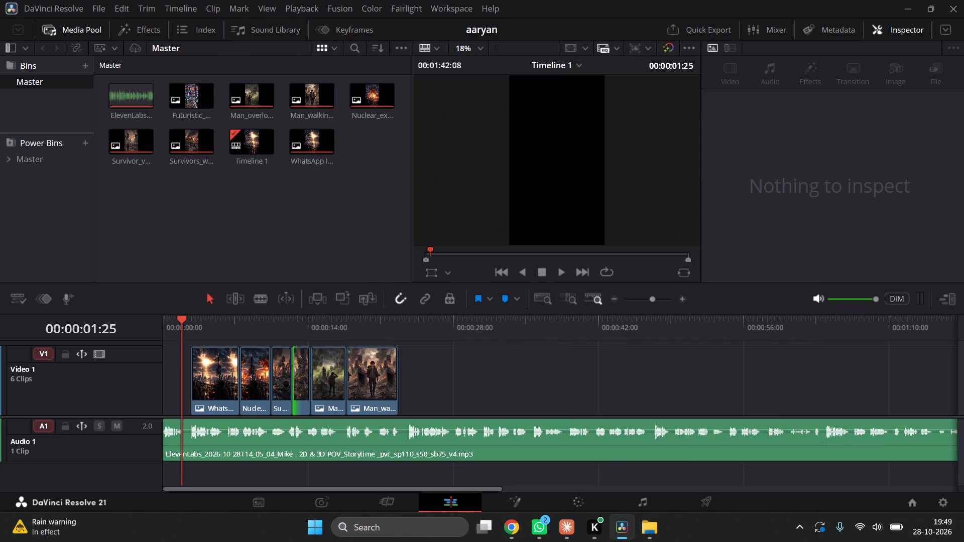
Place the Futuristic_megacity image on Video 1 beyond the Man_walking clip, and shorten its end to a length of 00:00:02:27.
left_click_drag(190, 90, 225, 296)
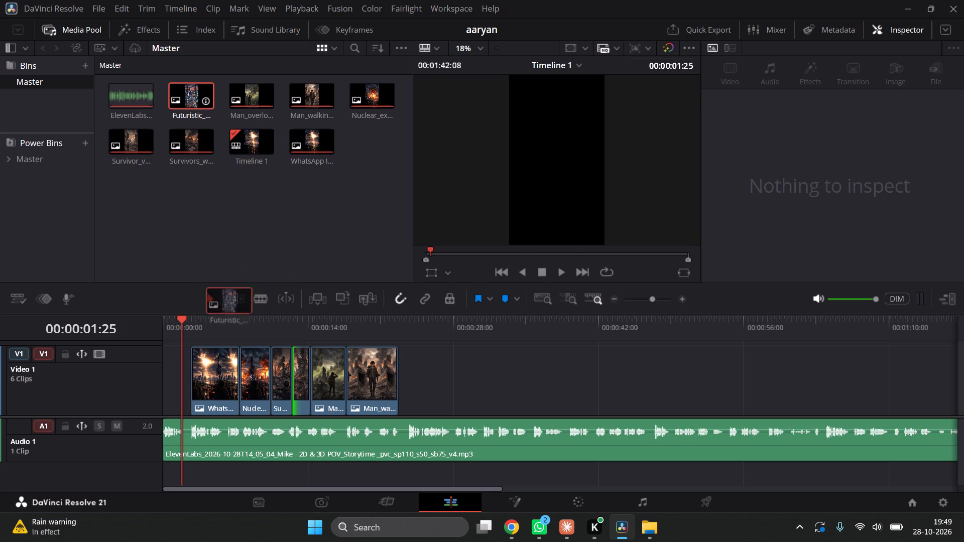
left_click_drag(225, 296, 399, 349)
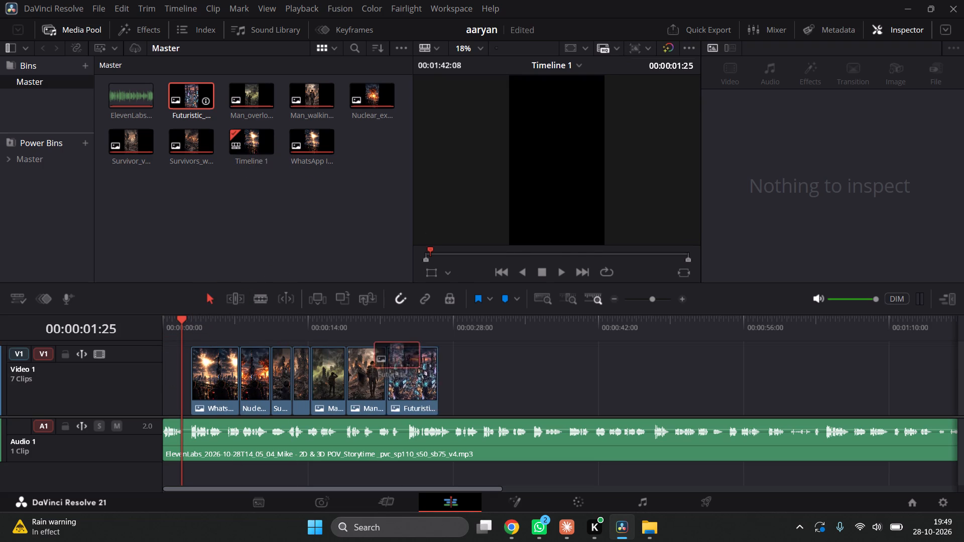
left_click_drag(399, 349, 433, 351)
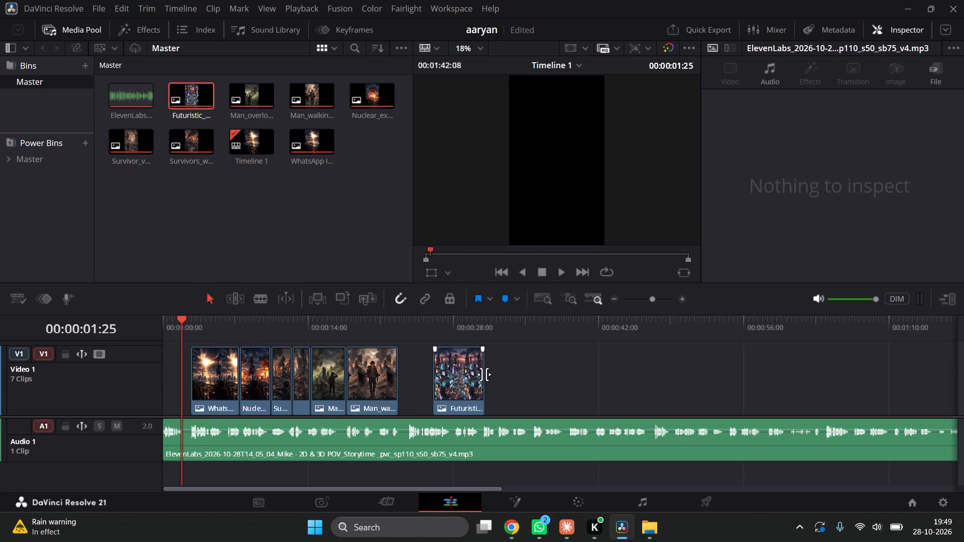
left_click_drag(484, 374, 462, 380)
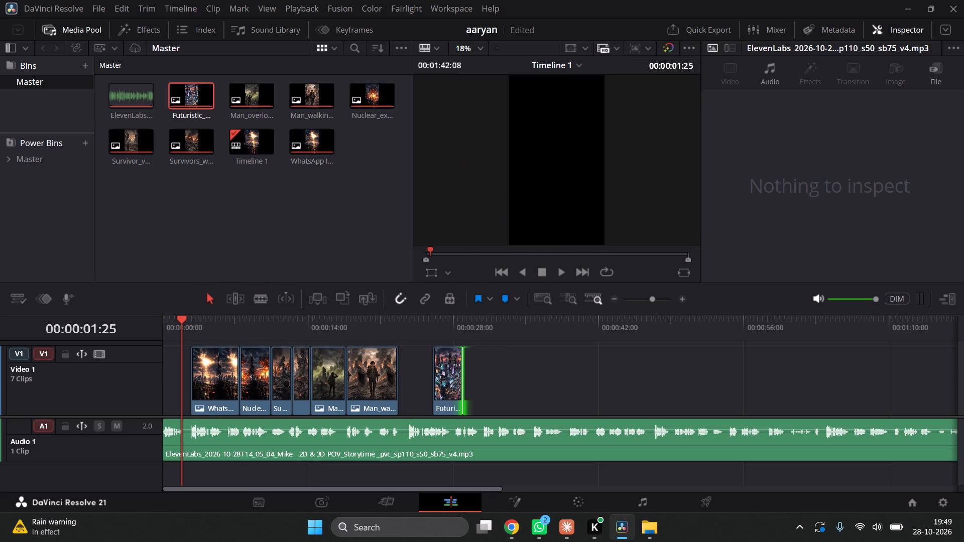
left_click(476, 368)
Move the Futuristic_megacity clip to the start of Video 1, ahead of the WhatsApp image clip.
left_click(446, 367)
left_click_drag(446, 367, 297, 351)
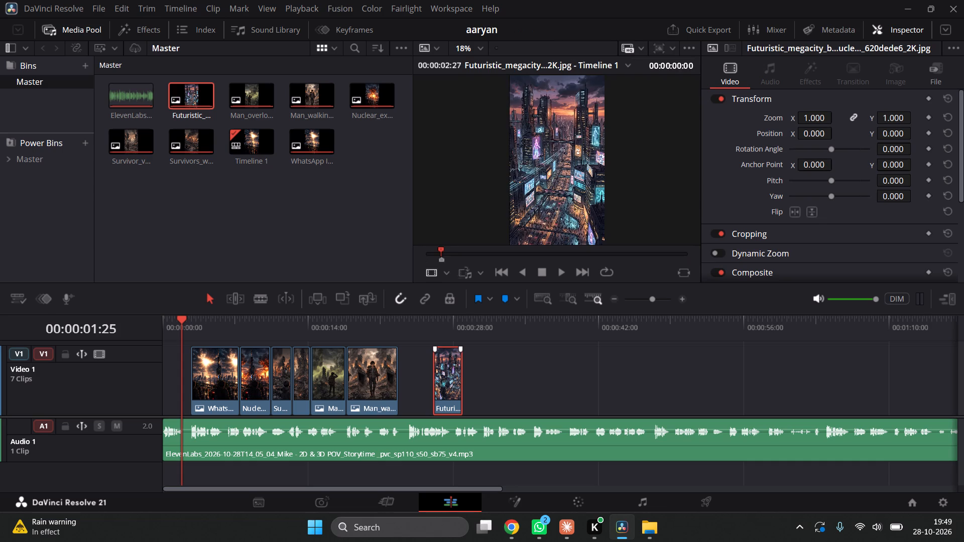
left_click_drag(297, 351, 169, 363)
left_click_drag(448, 381, 128, 352)
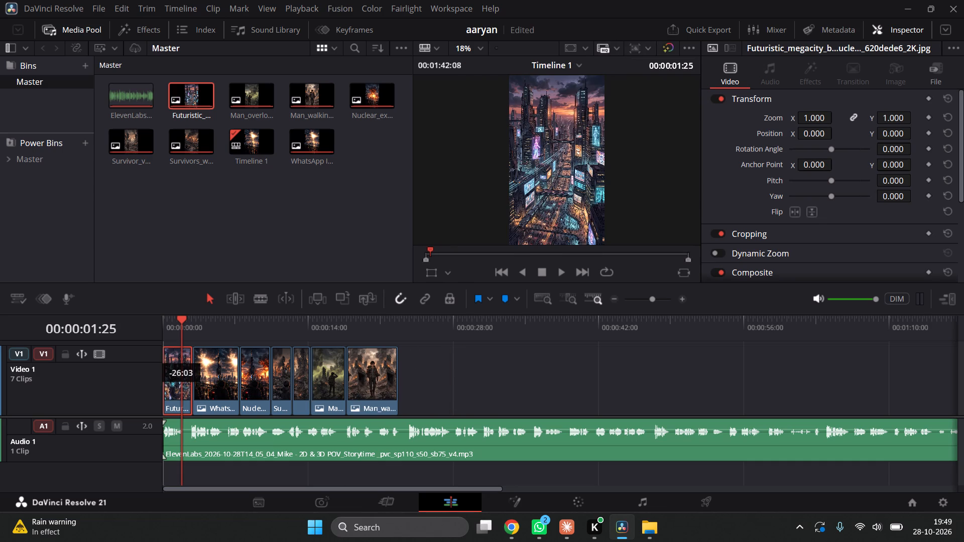
left_click_drag(128, 352, 129, 352)
Play back the opening from 00:00:00:00 to check the megacity and WhatsApp image clips against the narration.
left_click_drag(174, 326, 142, 335)
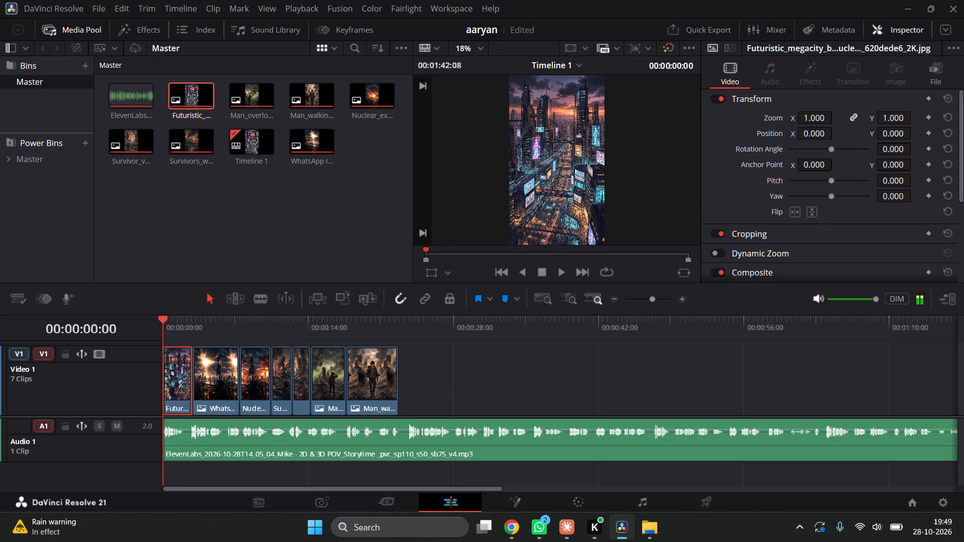
key("space")
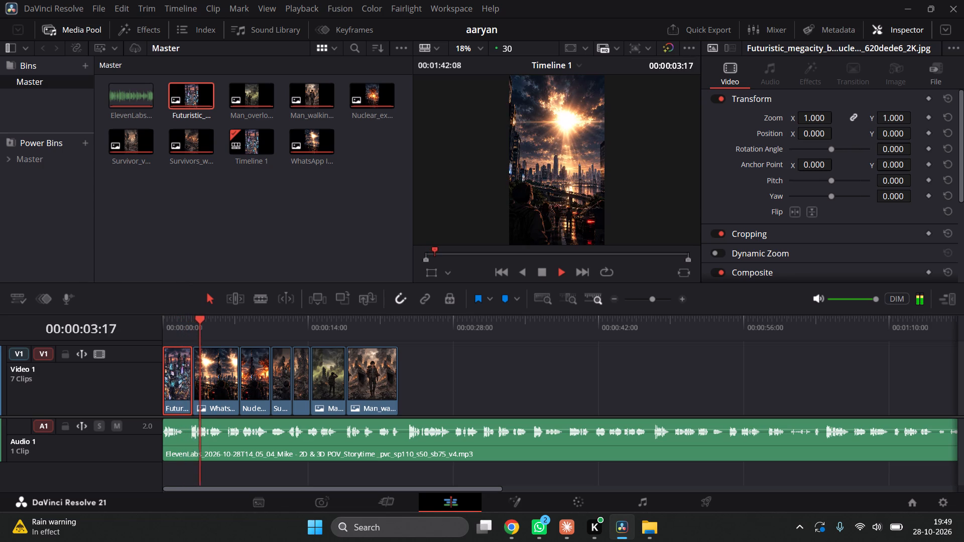
key("space")
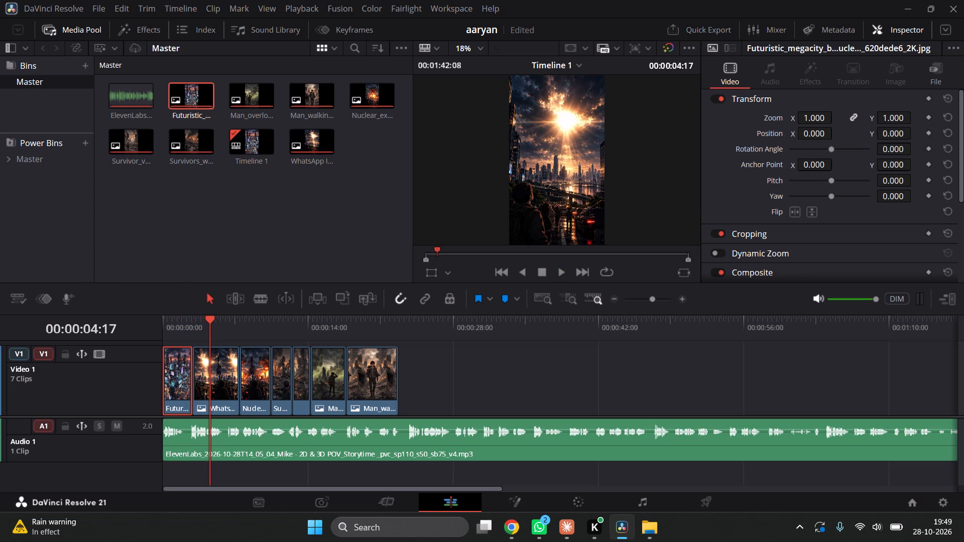
key("space")
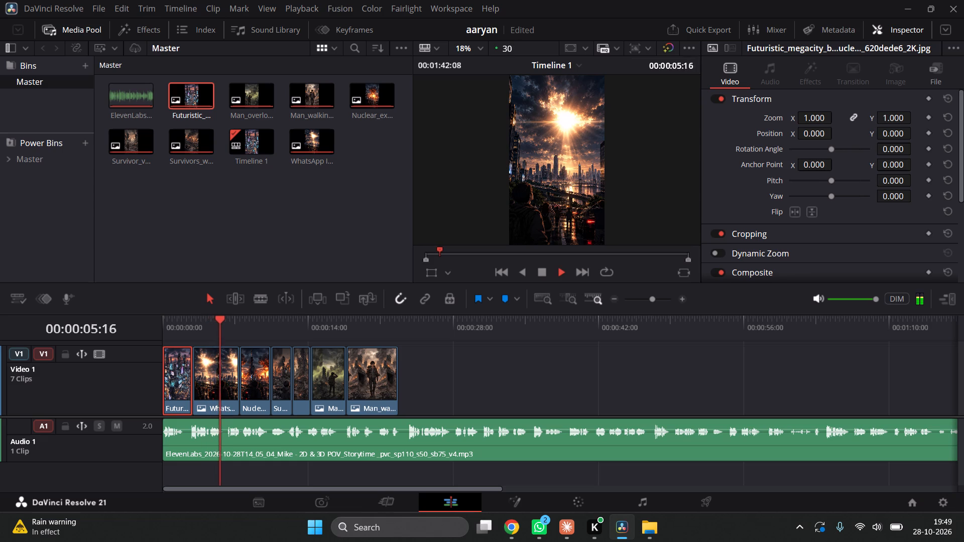
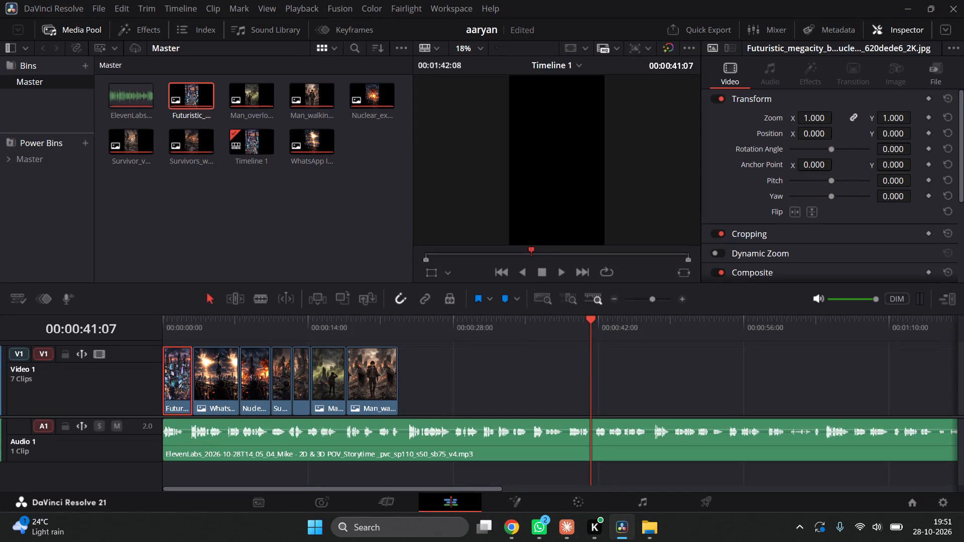
Play the timeline from 00:00:00:00 past the end of the Man_walking clip to check all the stills against the narration.
left_click_drag(216, 338, 139, 364)
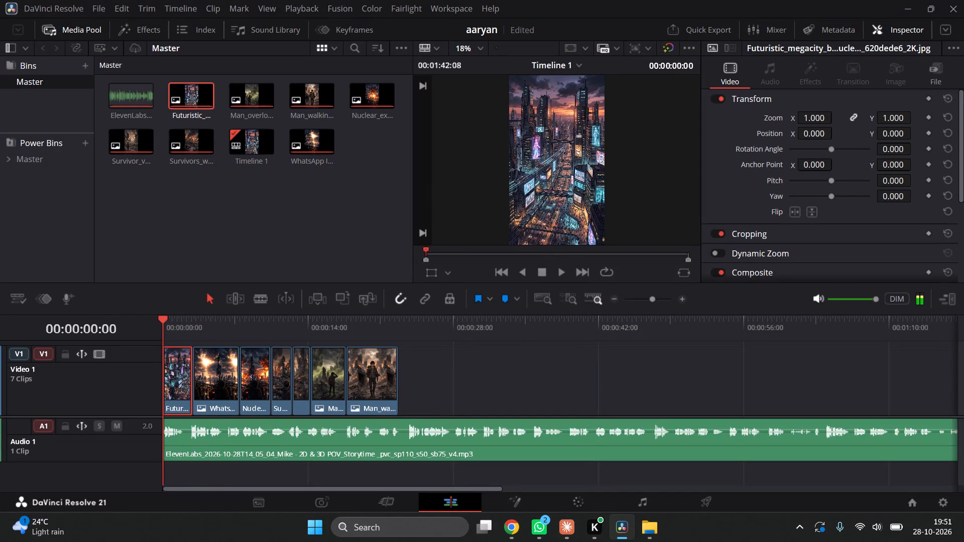
key("space")
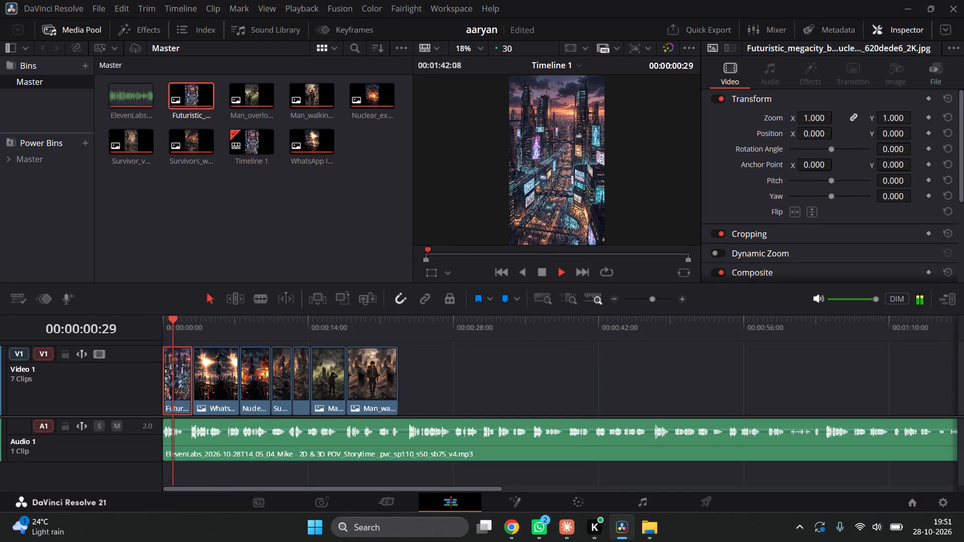
key("space")
key("space")
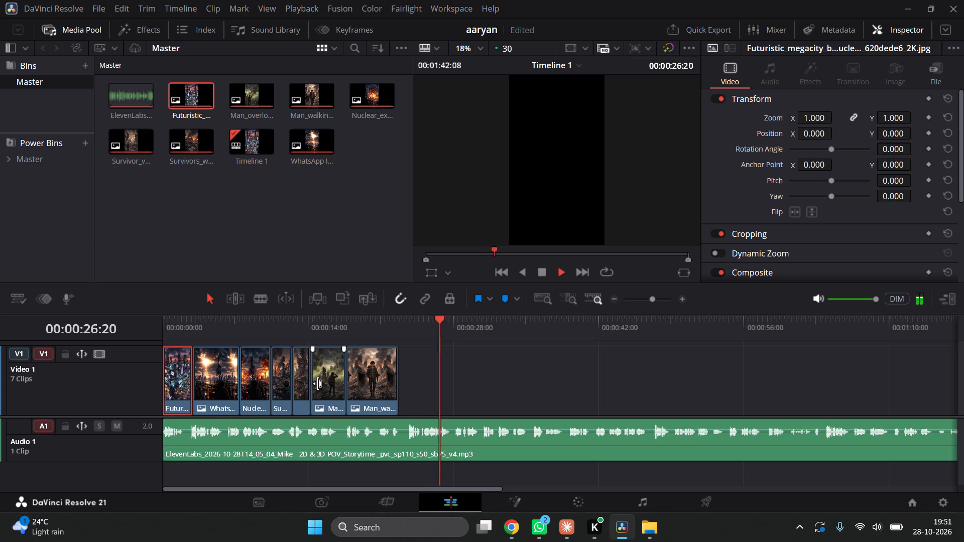
key("space")
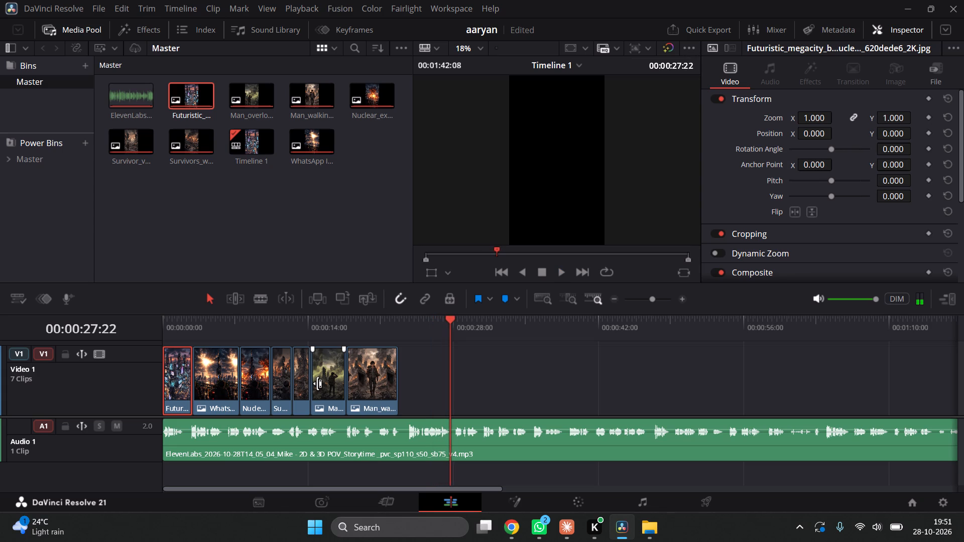
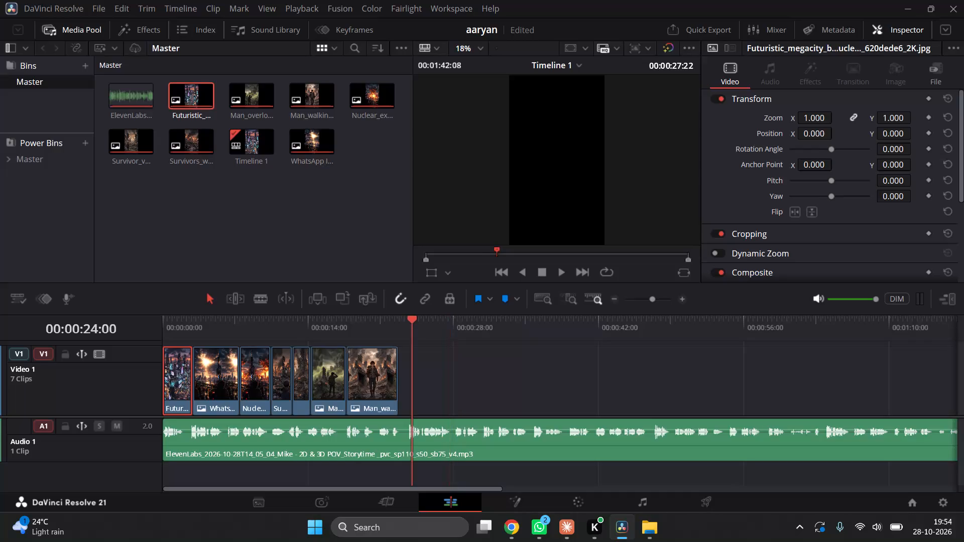
Play the voiceover from the end of the Man_walking clip to about 00:00:27:18 to hear the next uncovered narration line.
left_click(408, 325)
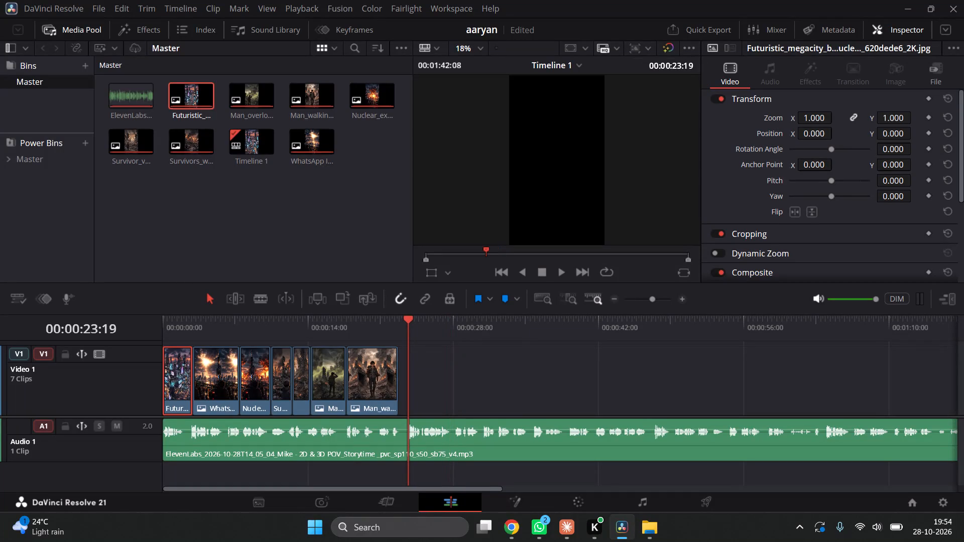
left_click(401, 332)
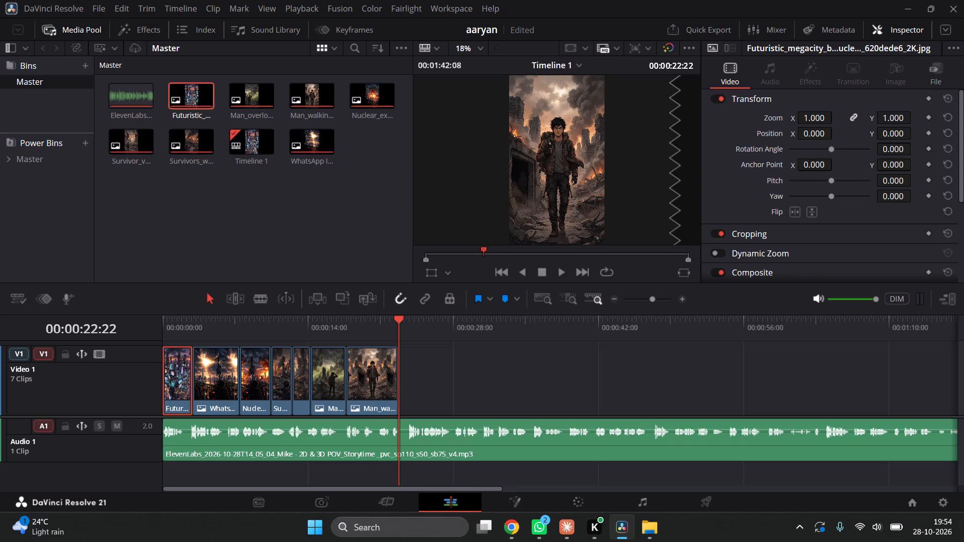
key("space")
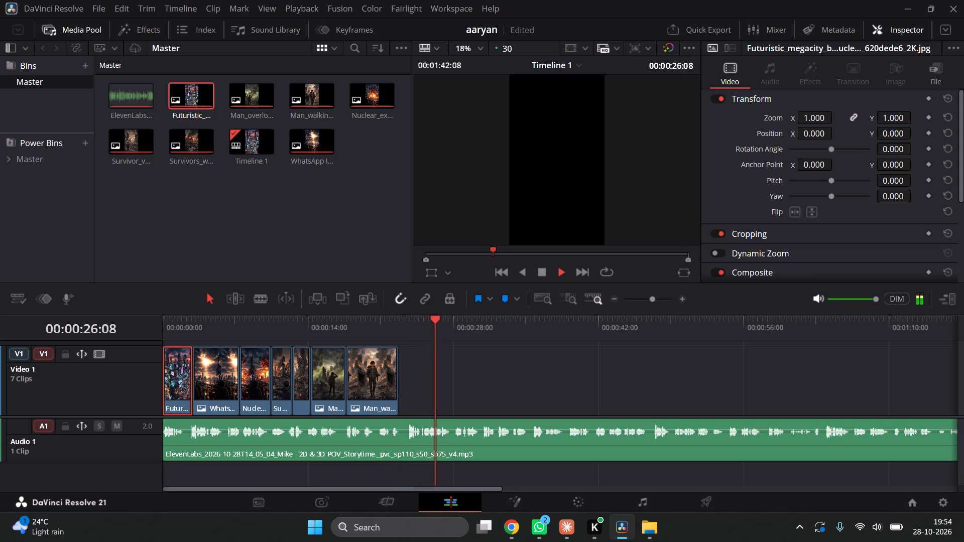
key("space")
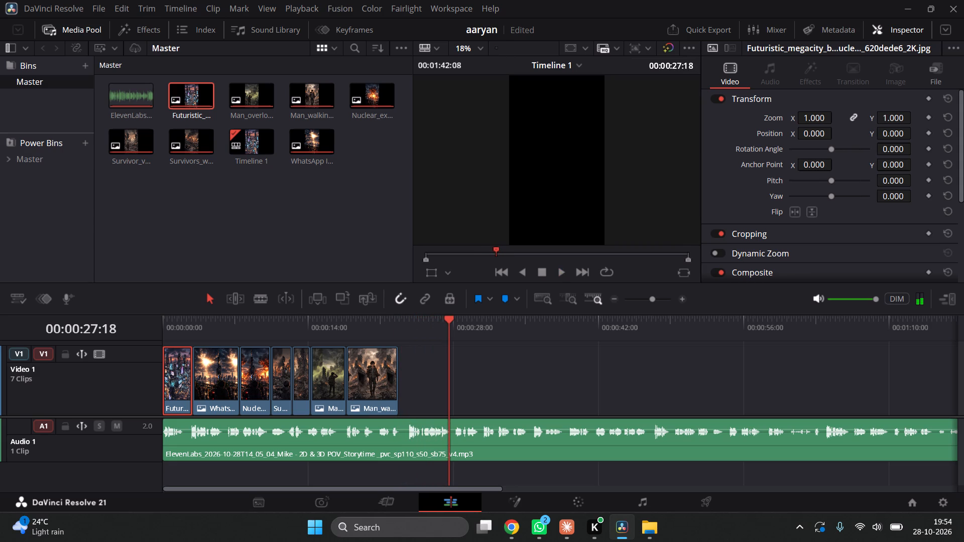
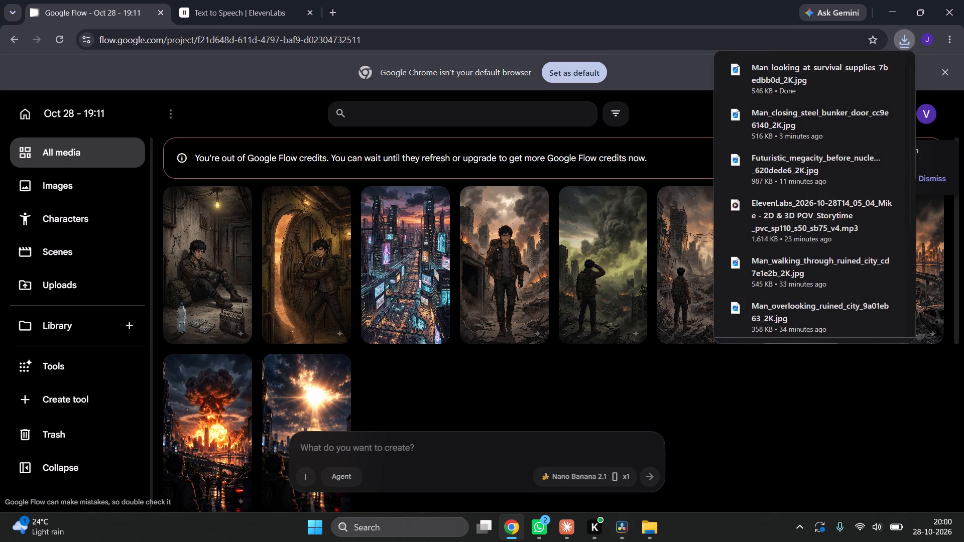
Import the Man_looking_at_survival_supplies image from the Downloads folder into the Master bin of DaVinci Resolve's media pool.
left_click(615, 522)
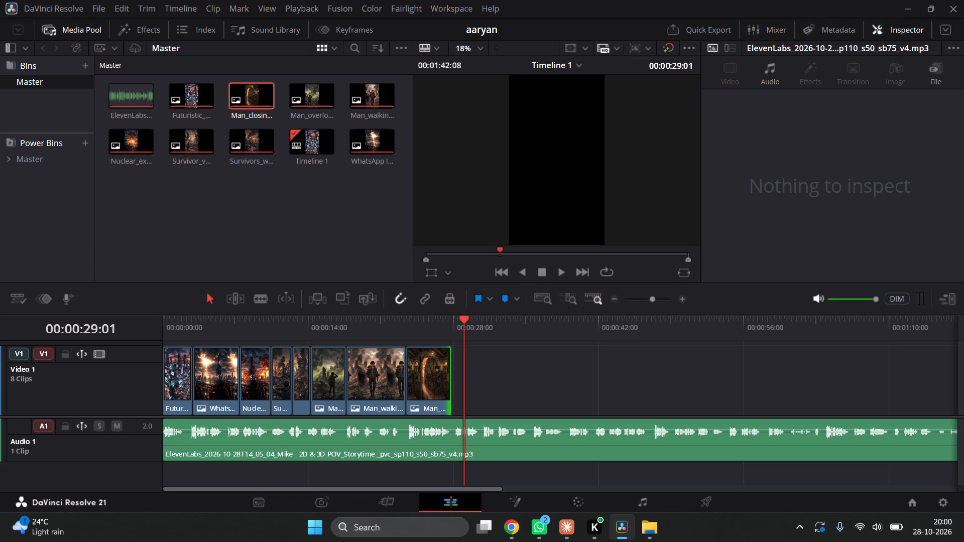
left_click(646, 524)
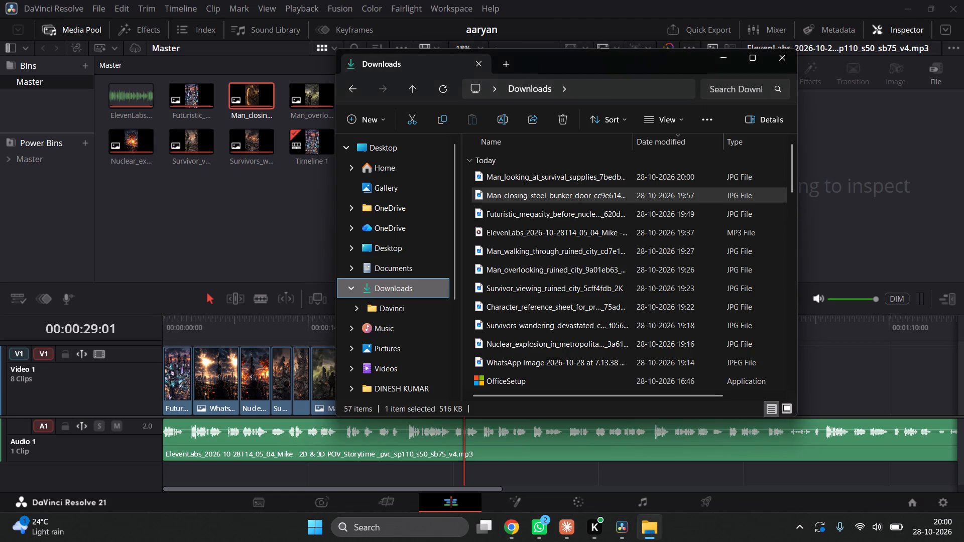
left_click_drag(520, 175, 162, 238)
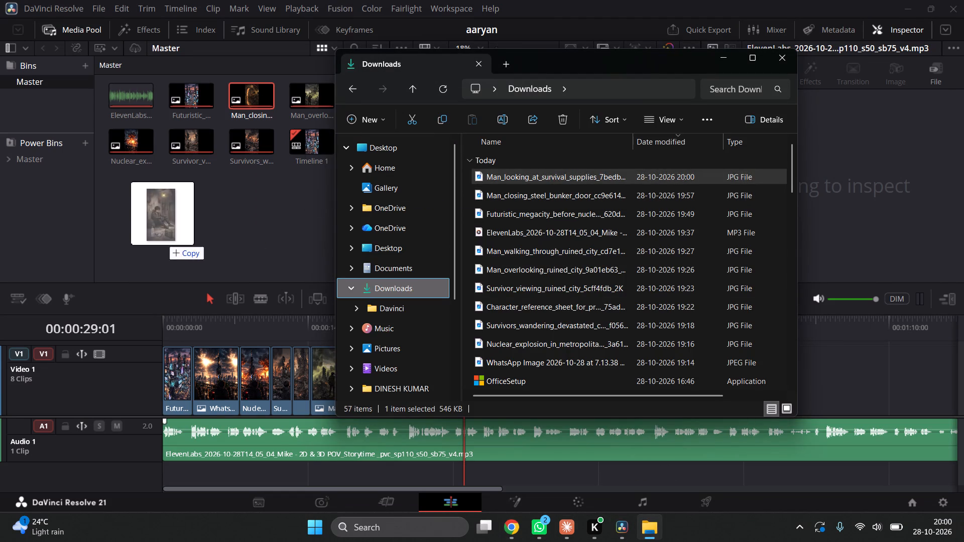
left_click(183, 234)
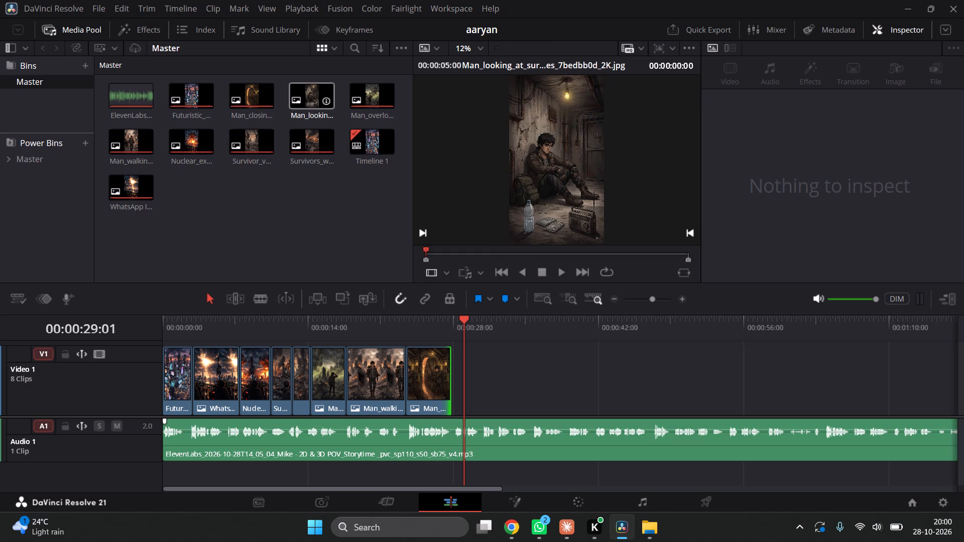
Place the Man_looking_at_survival_supplies still on Video 1, directly after the steel bunker door still.
left_click_drag(310, 102, 487, 362)
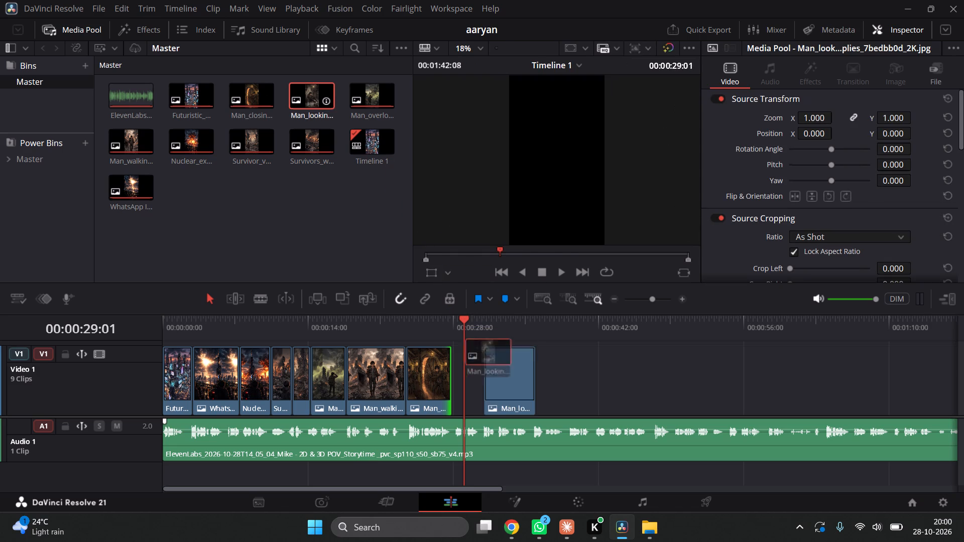
left_click_drag(487, 362, 451, 385)
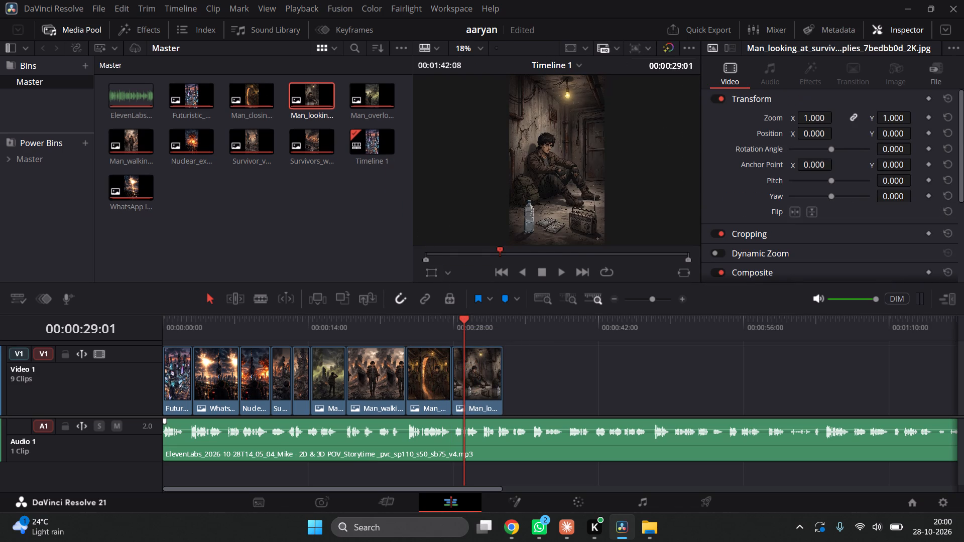
Play the voiceover from the bunker door still onward and extend the survival supplies still's end to about 00:00:35:12.
left_click(428, 326)
key("space")
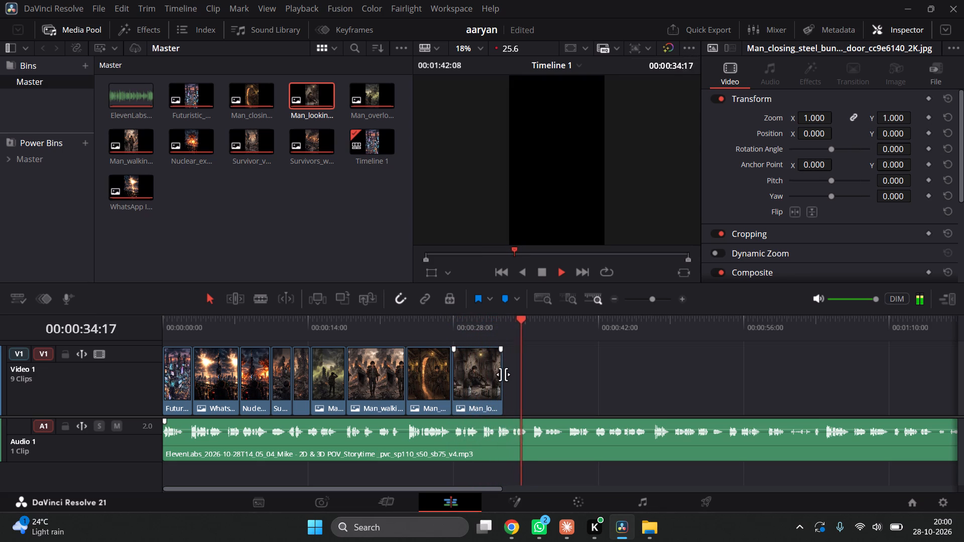
key("space")
left_click_drag(503, 374, 524, 376)
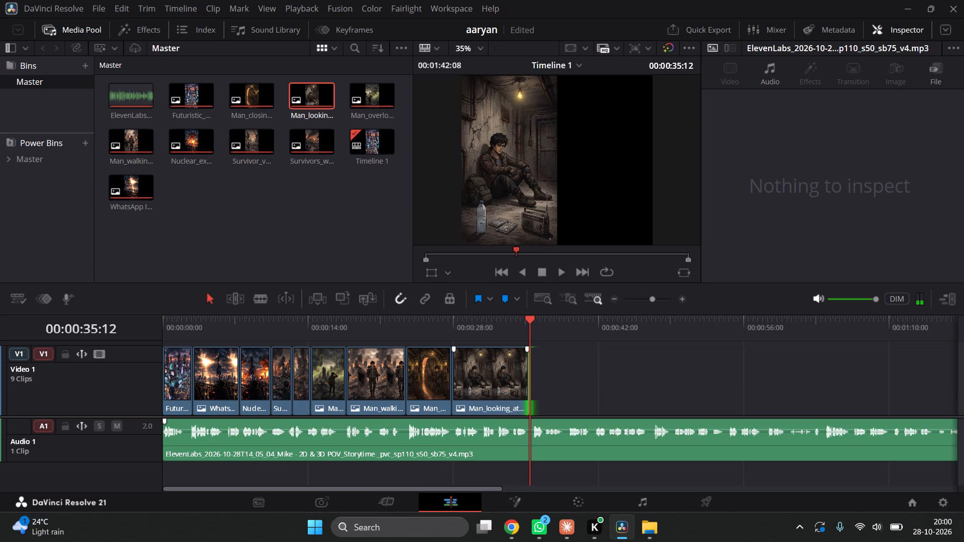
Listen to the voiceover around and past the last still in short passages, then return the playhead to 00:00:35:12.
left_click(499, 323)
key("space")
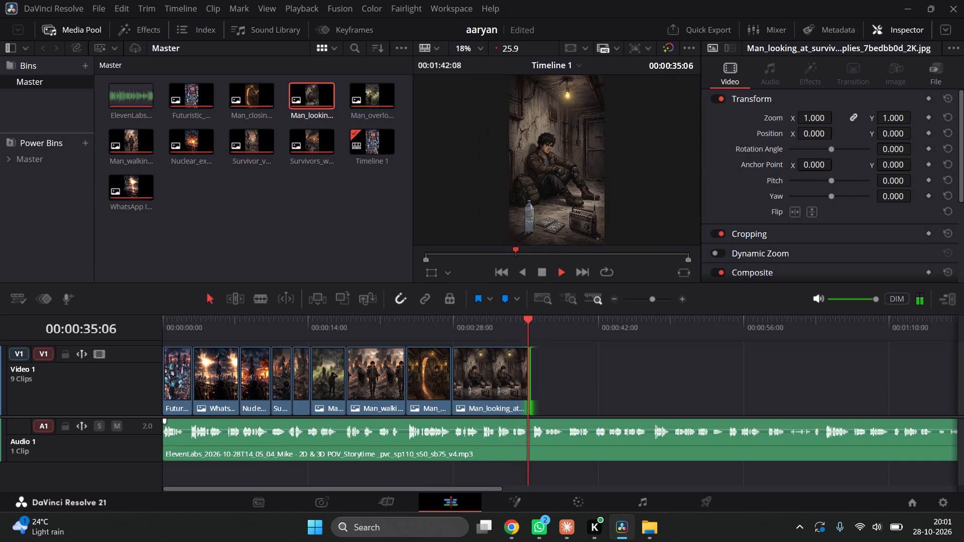
key("space")
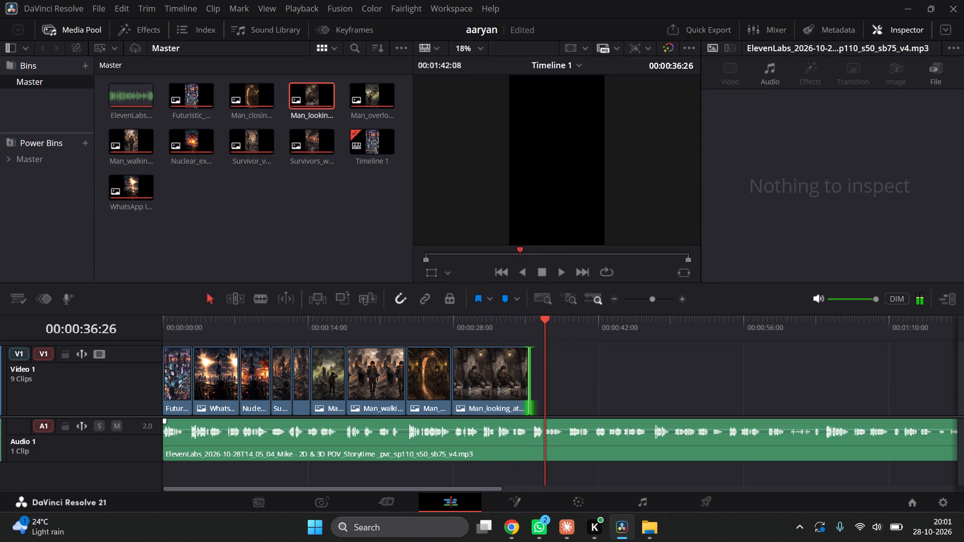
left_click(566, 332)
left_click(548, 342)
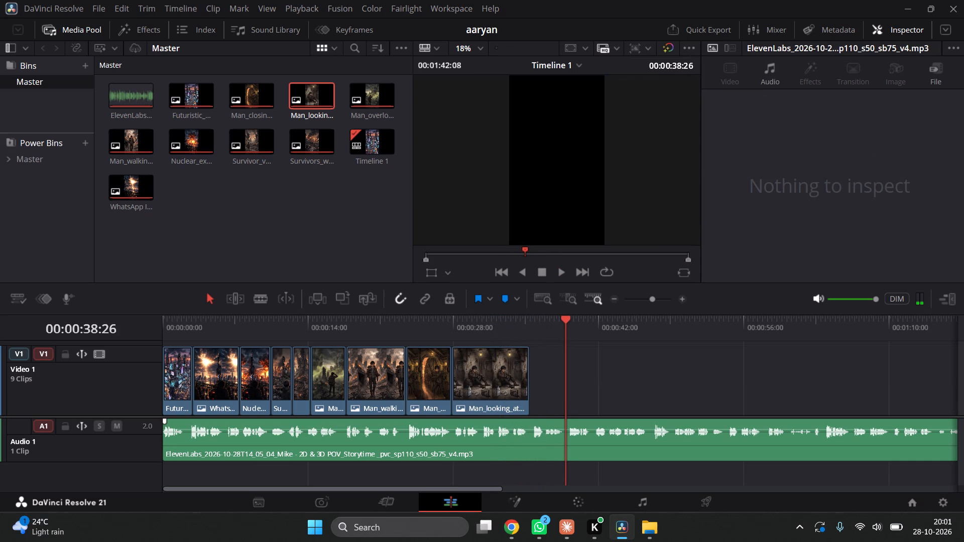
key("space")
key("space")
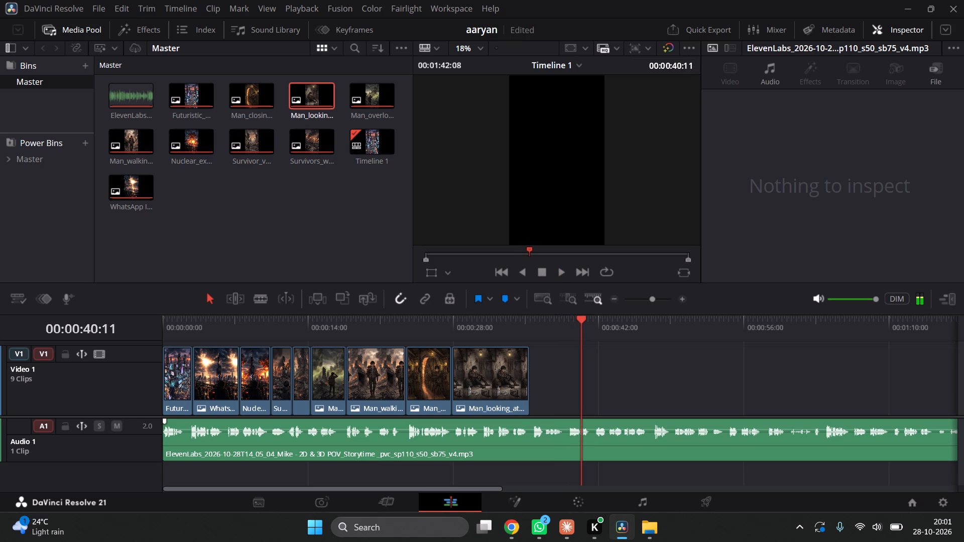
left_click(522, 321)
key("space")
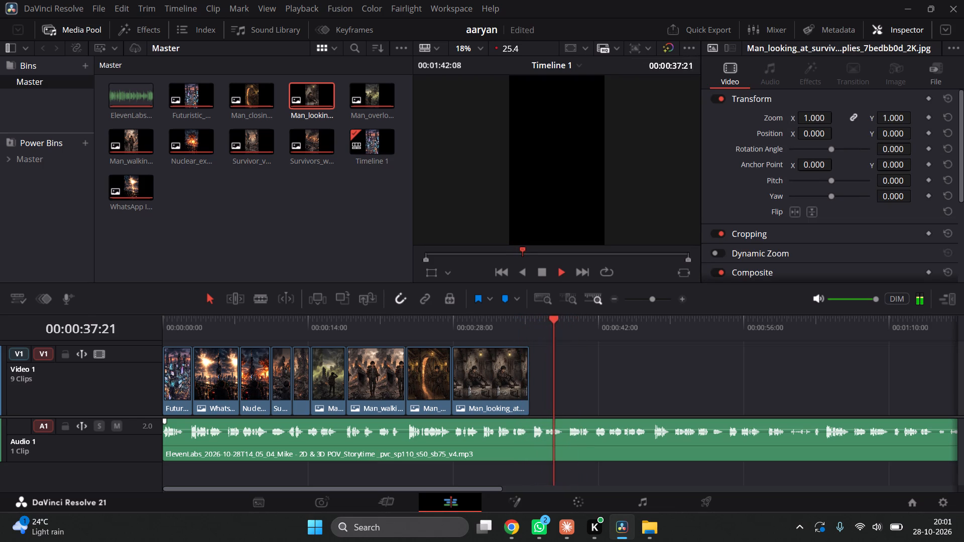
key("space")
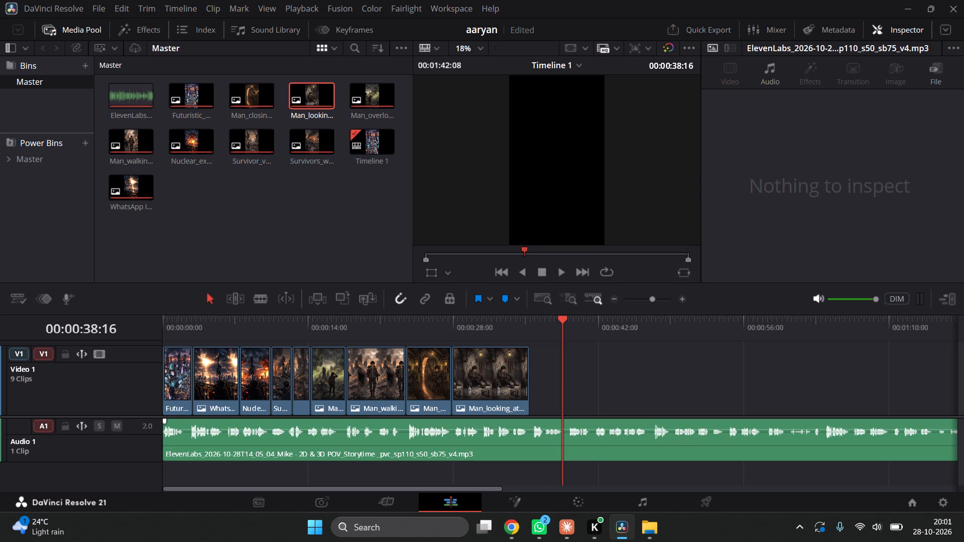
left_click(539, 367)
left_click(528, 327)
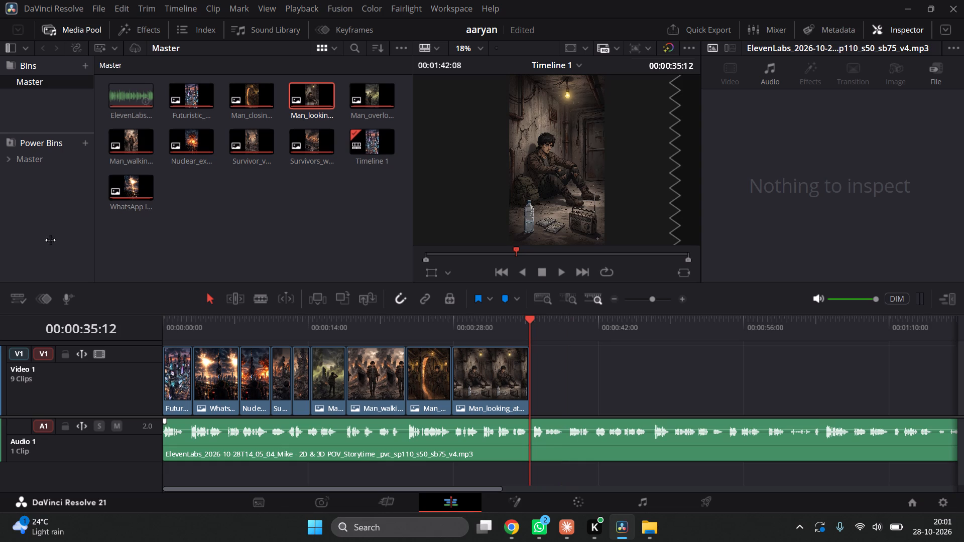
Open the Windows power options.
left_click(303, 541)
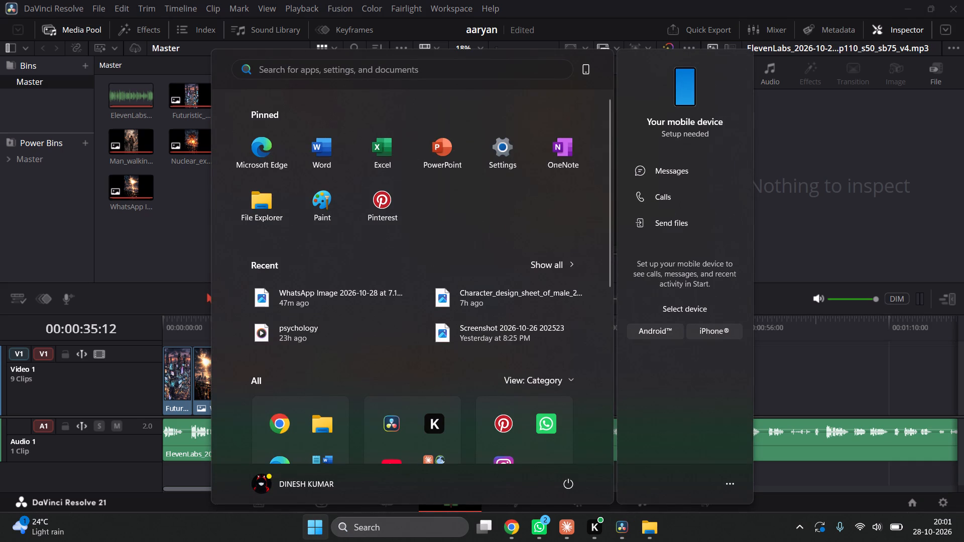
left_click(577, 483)
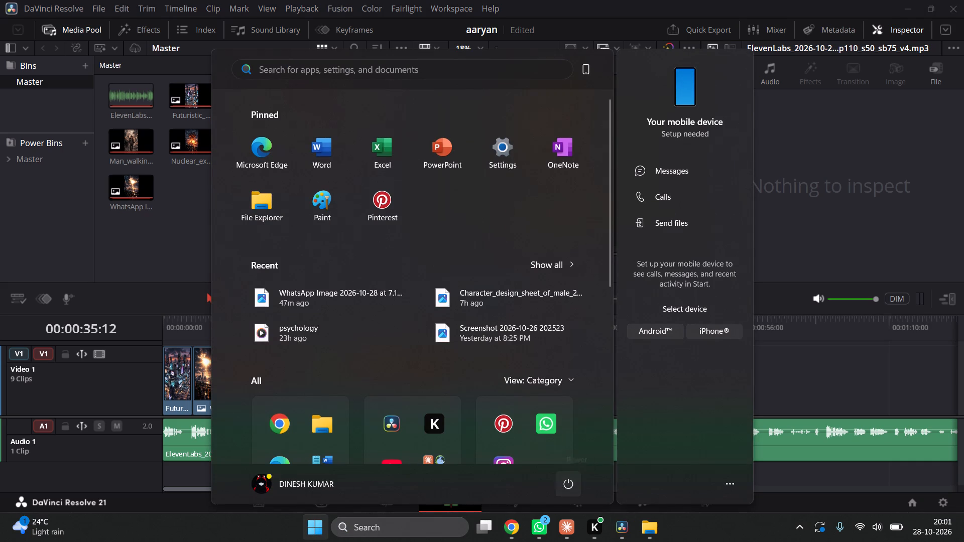